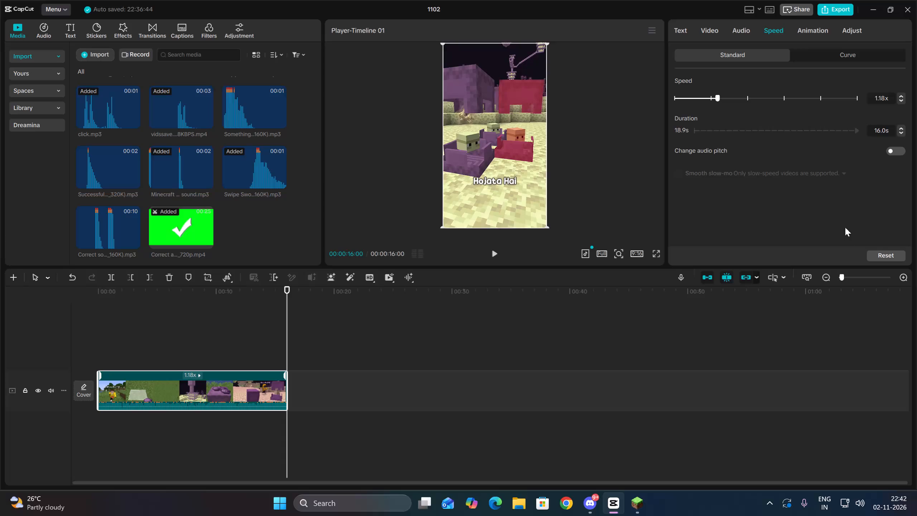
Close the 1102 project and create a new, empty project.
click(900, 9)
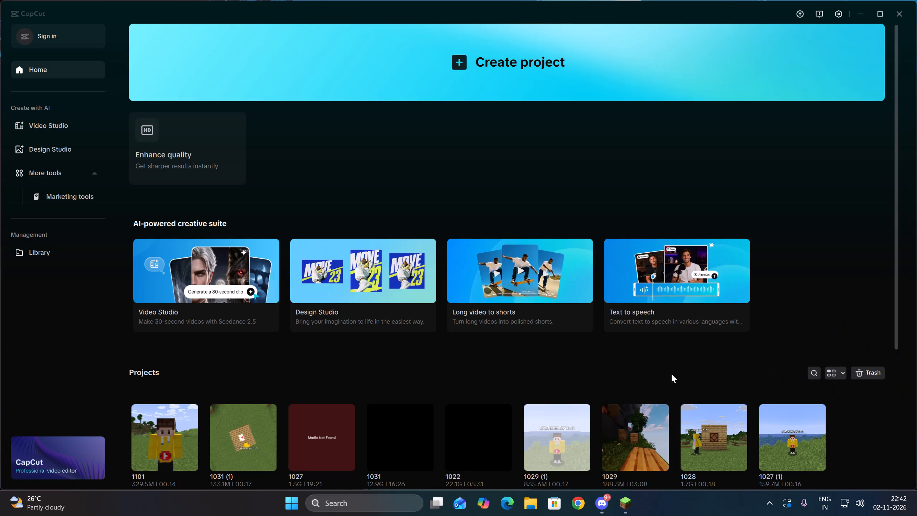
drag(592, 10, 601, 120)
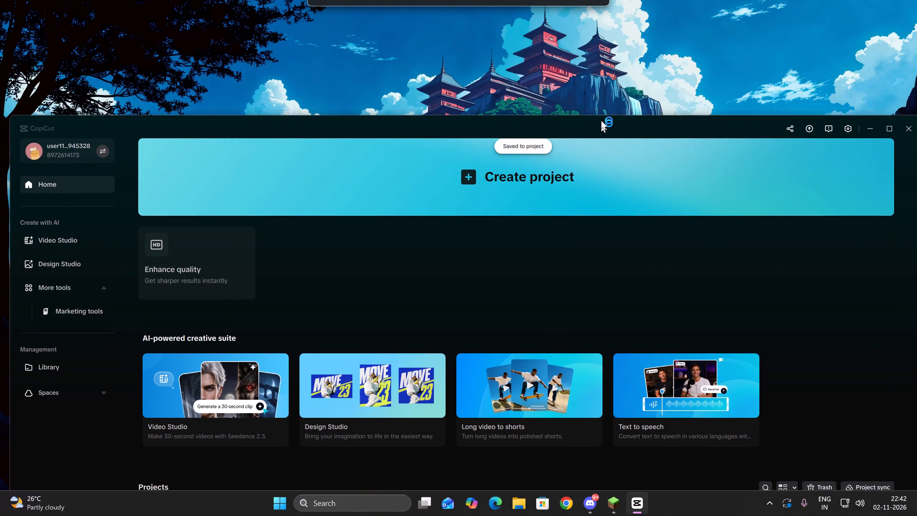
drag(601, 120, 605, 54)
drag(13, 47, 533, 248)
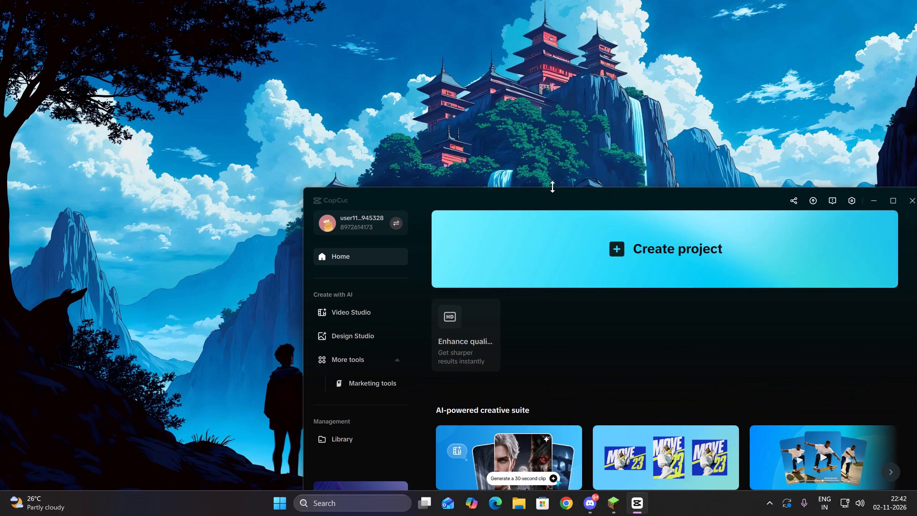
drag(552, 187, 548, 187)
drag(537, 191, 324, 73)
scroll(526, 259, down, 5)
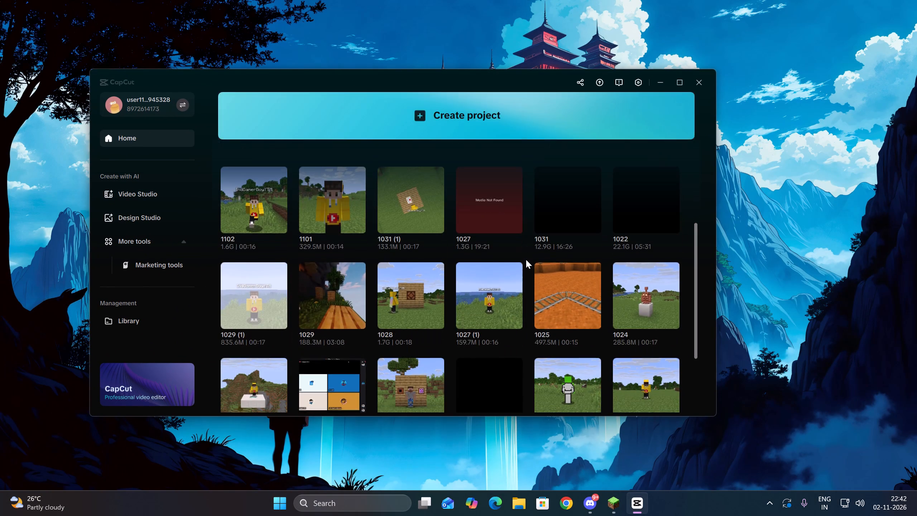
scroll(526, 259, up, 6)
scroll(506, 189, up, 3)
click(504, 147)
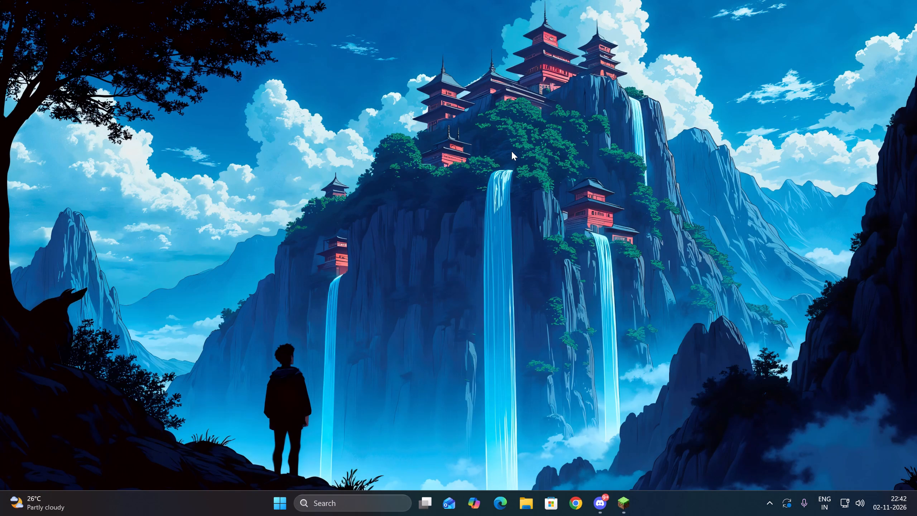
click(225, 193)
scroll(226, 166, up, 1)
click(226, 166)
click(222, 168)
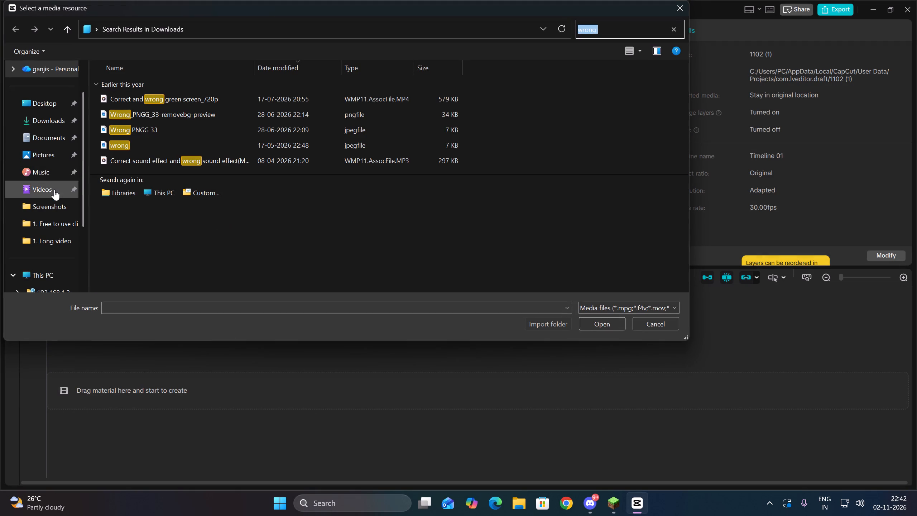
click(54, 190)
scroll(405, 203, down, 7)
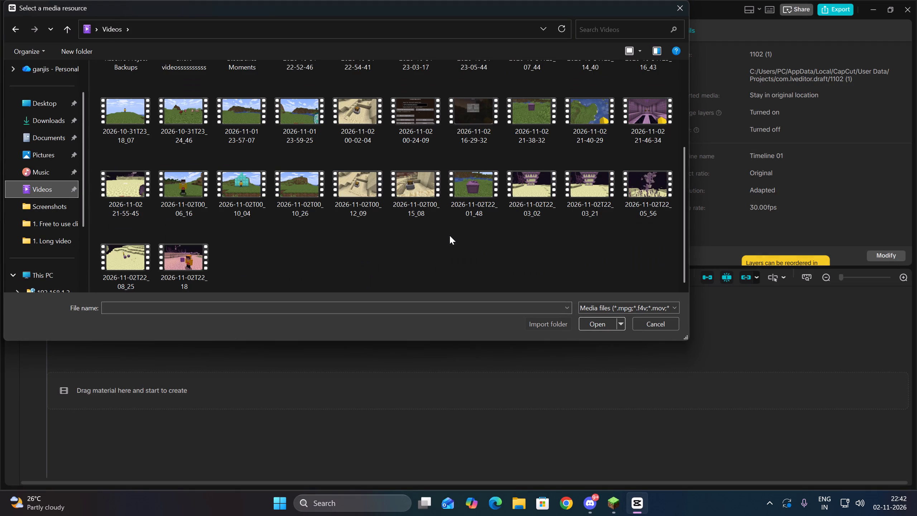
scroll(450, 235, up, 1)
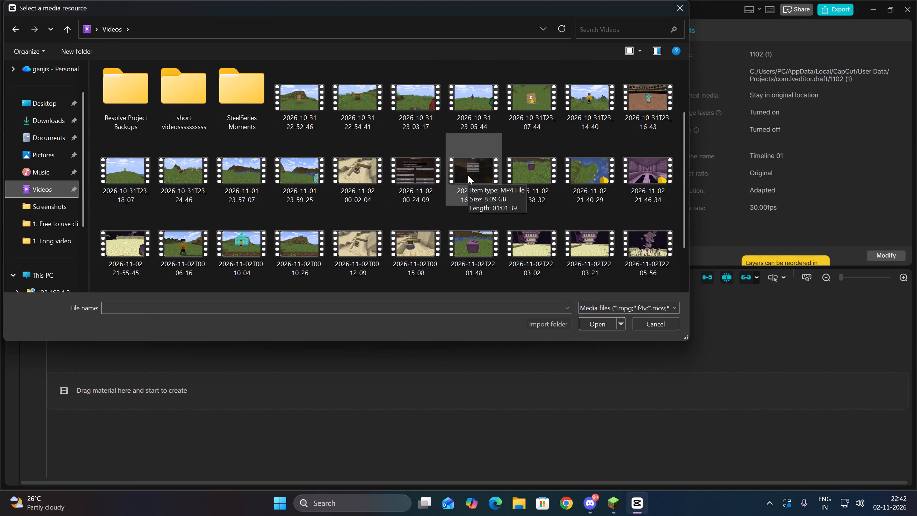
click(468, 175)
click(585, 324)
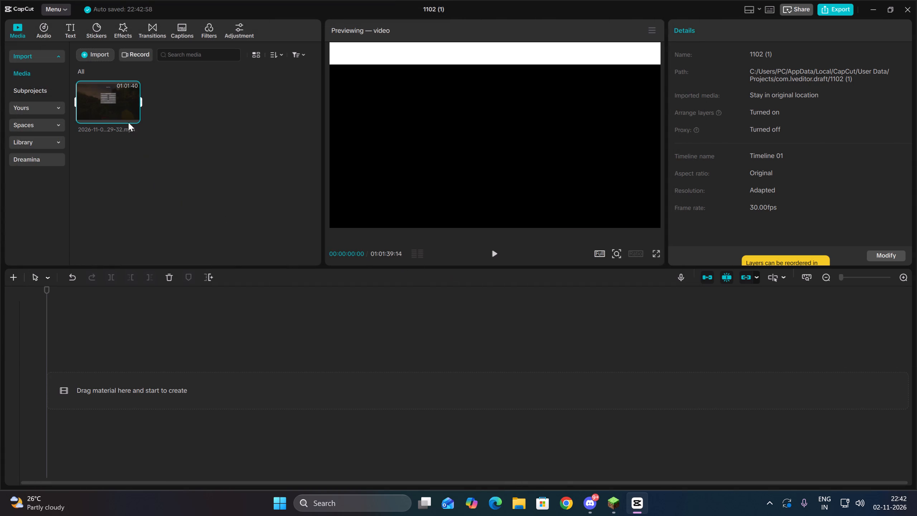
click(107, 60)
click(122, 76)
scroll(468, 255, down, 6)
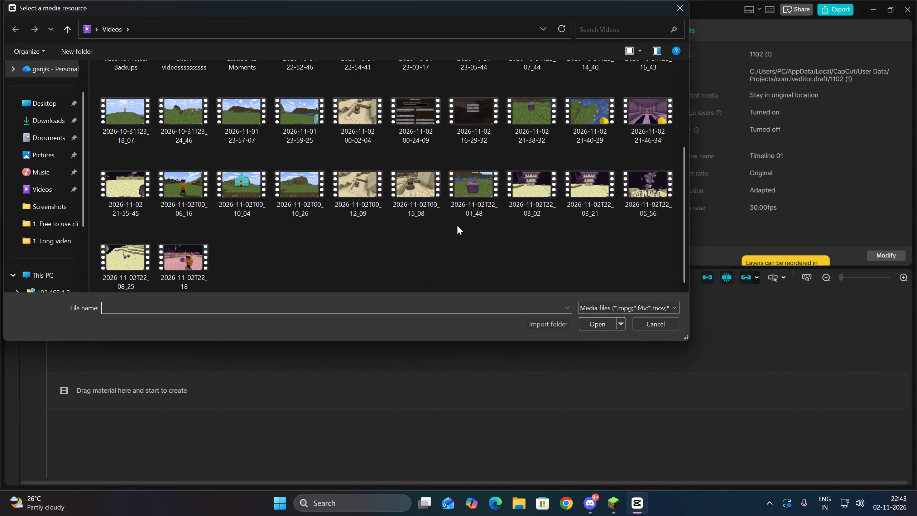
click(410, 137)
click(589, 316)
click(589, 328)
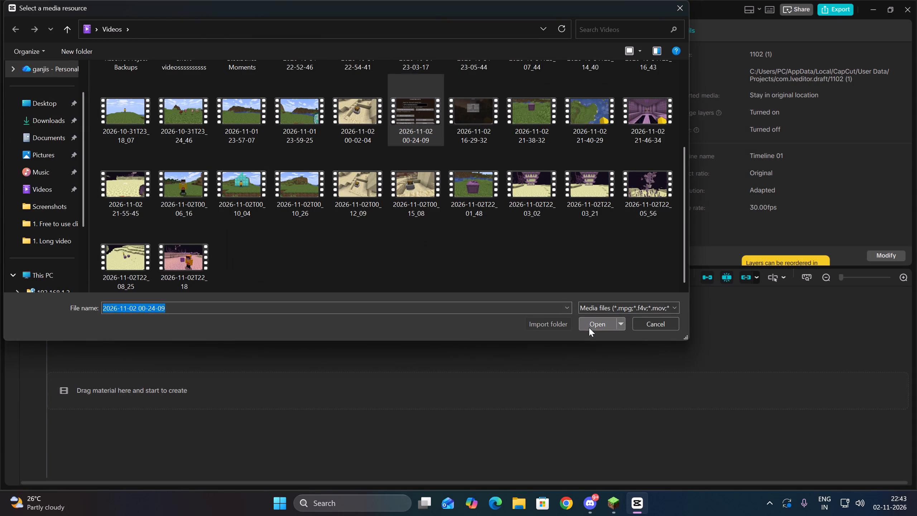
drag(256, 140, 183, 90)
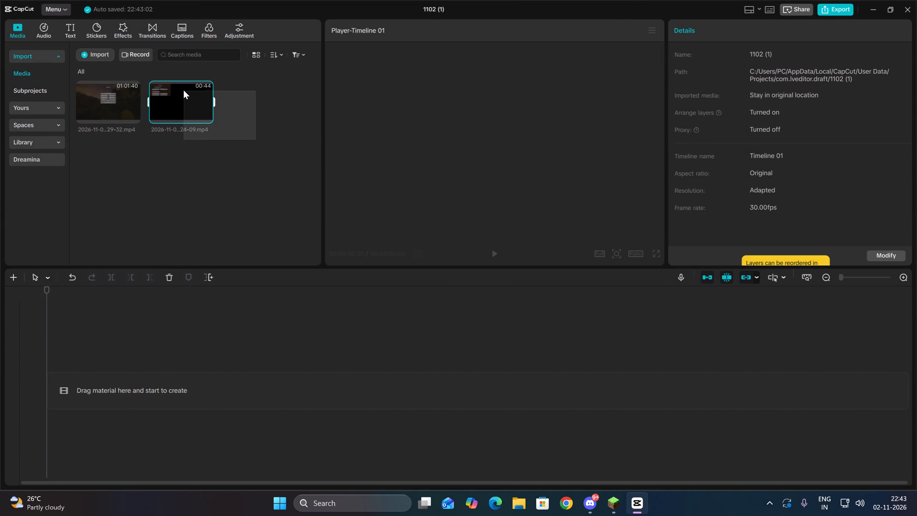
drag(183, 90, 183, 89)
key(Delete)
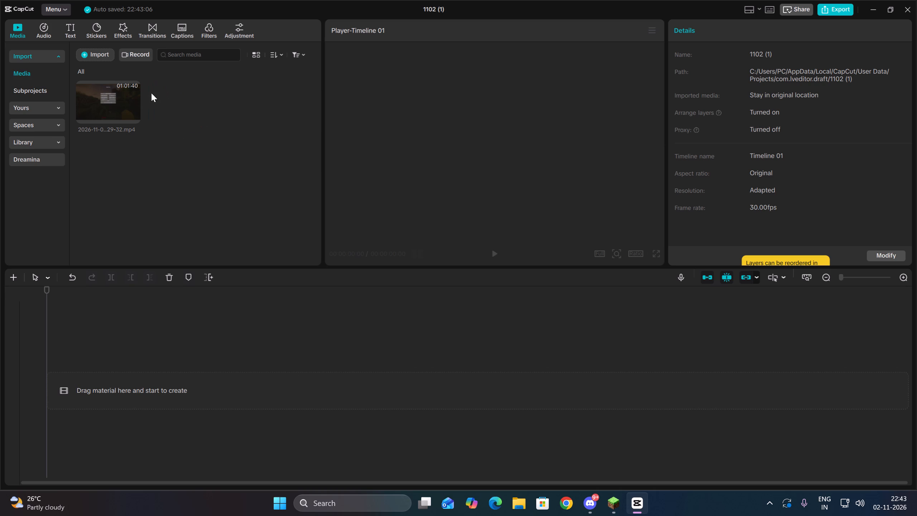
click(116, 96)
drag(116, 96, 112, 409)
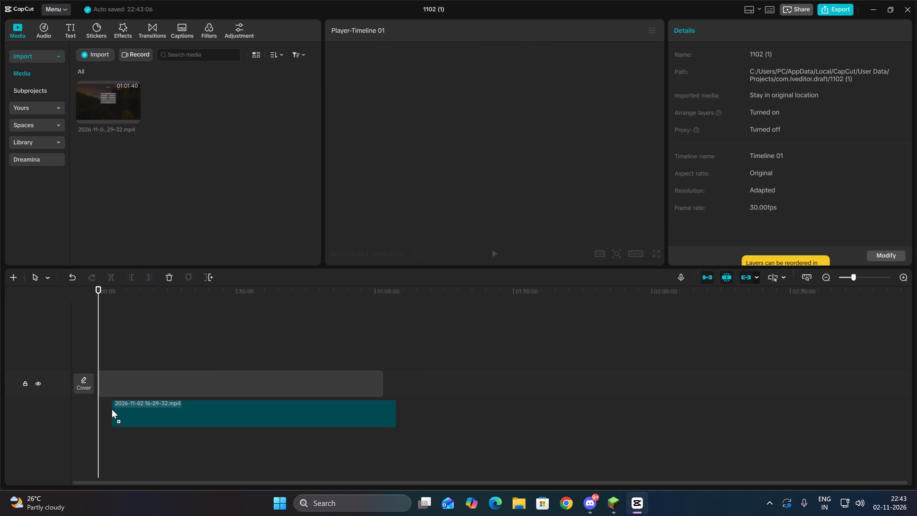
drag(112, 409, 113, 399)
Look through the clip's basic video settings, including the blend options.
triple_click(906, 278)
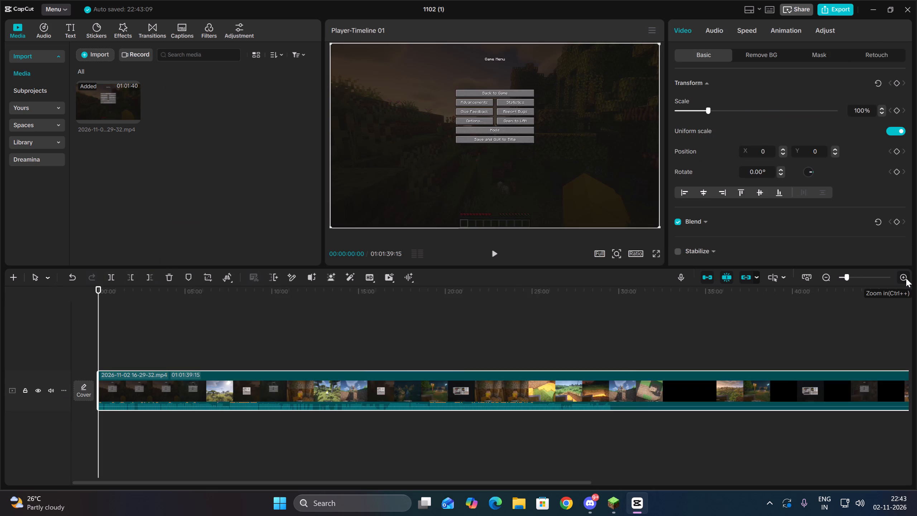
scroll(776, 164, down, 3)
scroll(773, 171, up, 2)
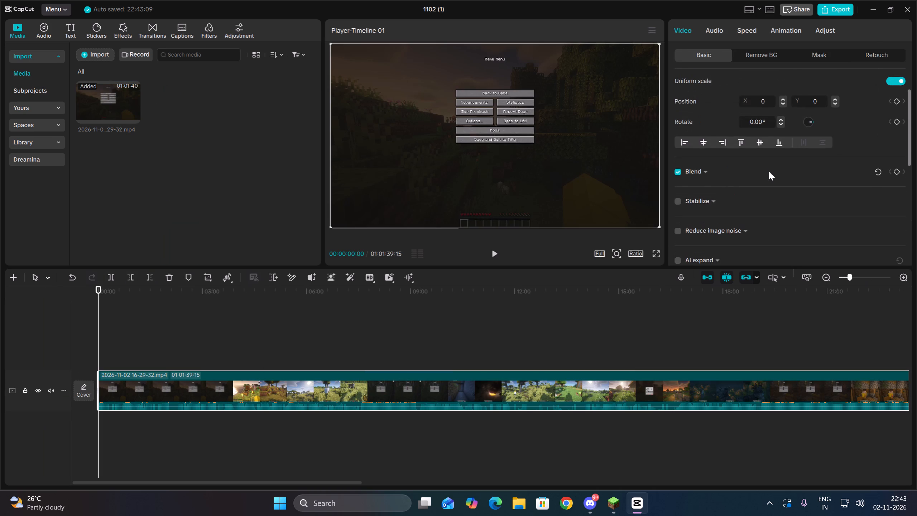
click(707, 171)
click(707, 171)
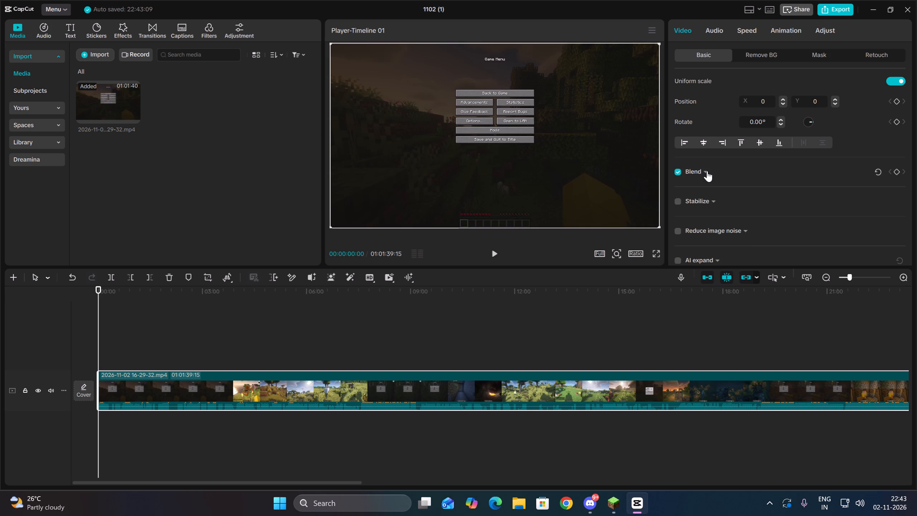
scroll(707, 171, up, 2)
scroll(707, 171, down, 2)
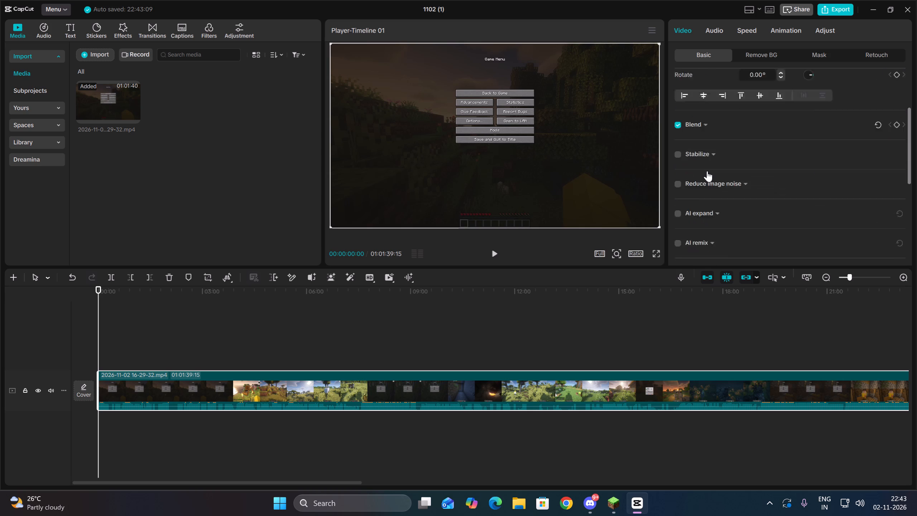
scroll(707, 171, down, 8)
scroll(707, 171, up, 8)
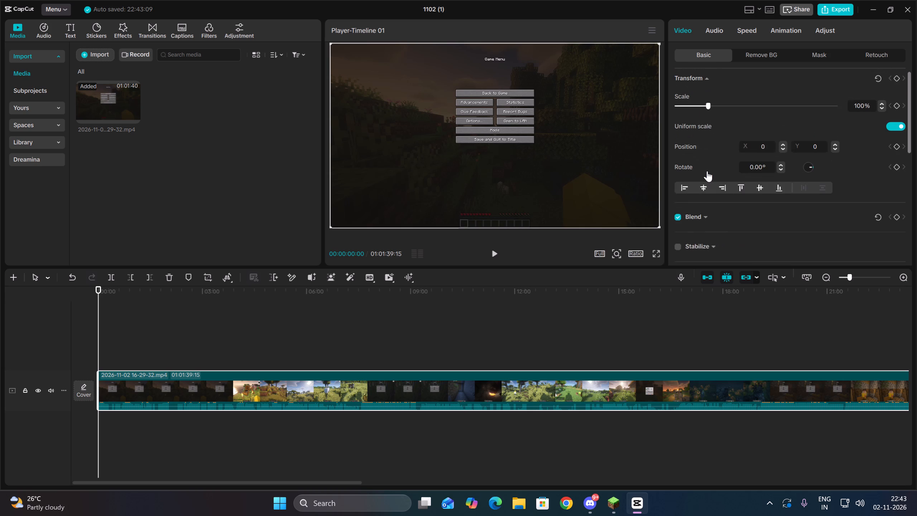
scroll(707, 171, up, 2)
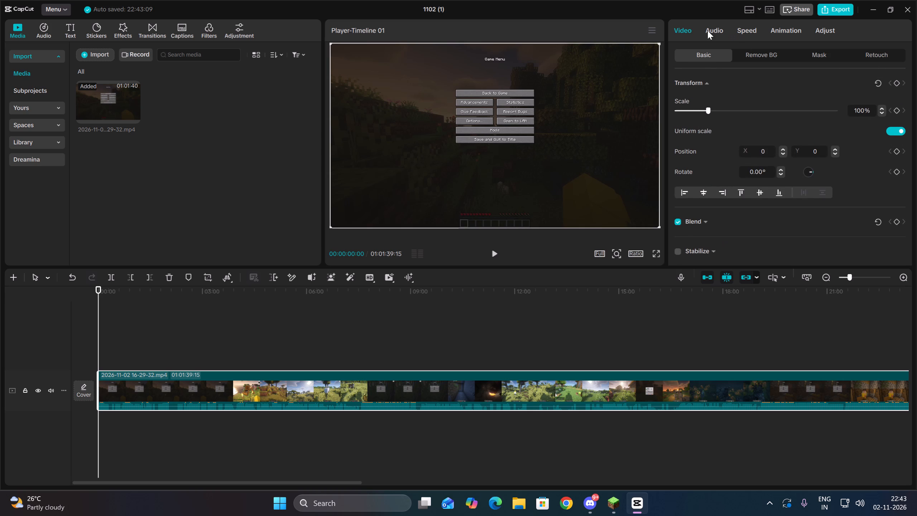
Set the clip's volume to 3.4 dB and turn on noise reduction.
click(707, 30)
click(799, 111)
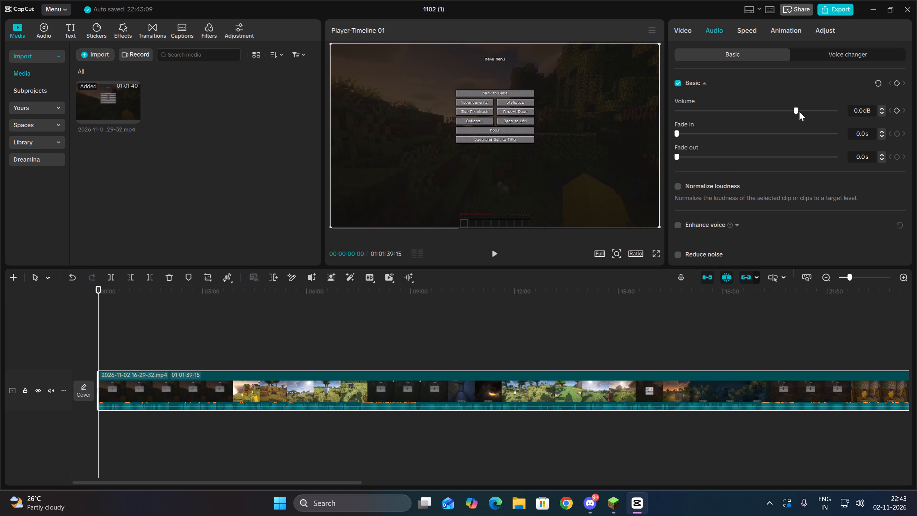
click(679, 253)
Play the opening to find where the speech begins and trim off everything before about 12 seconds.
key(space)
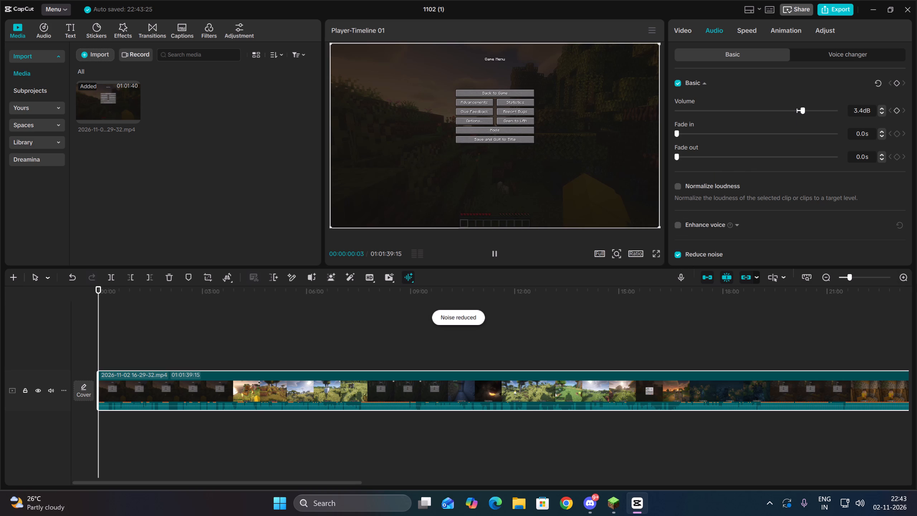
triple_click(905, 281)
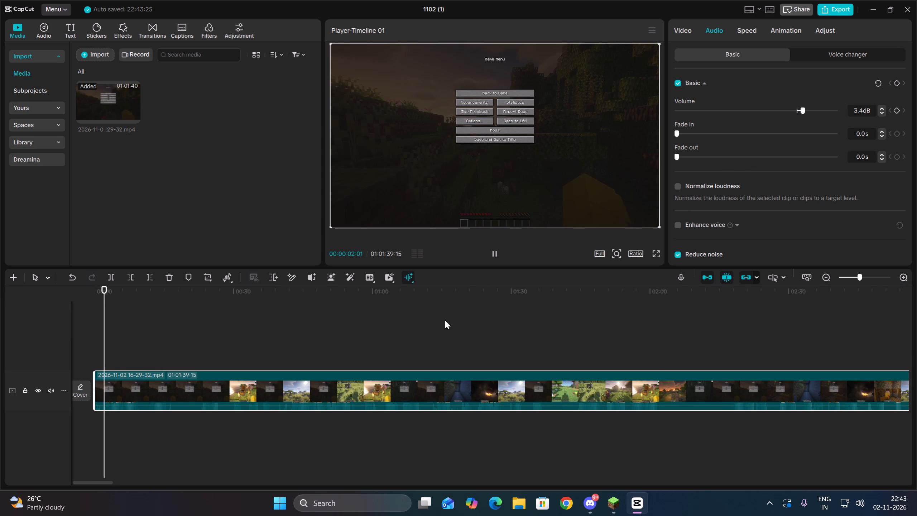
click(147, 415)
key(space)
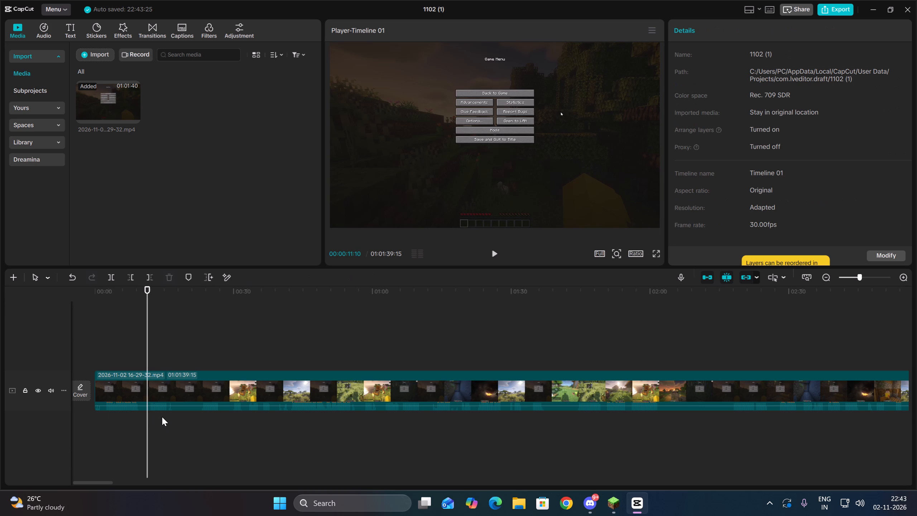
key(space)
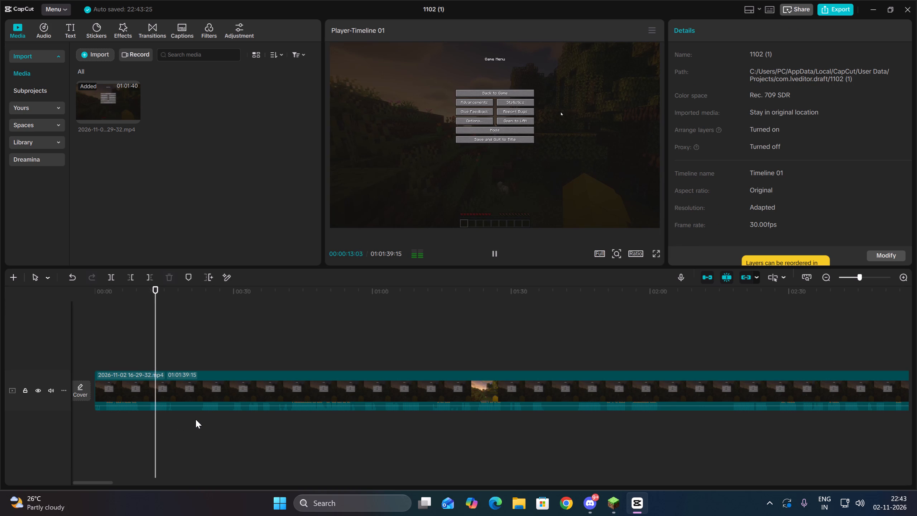
double_click(903, 272)
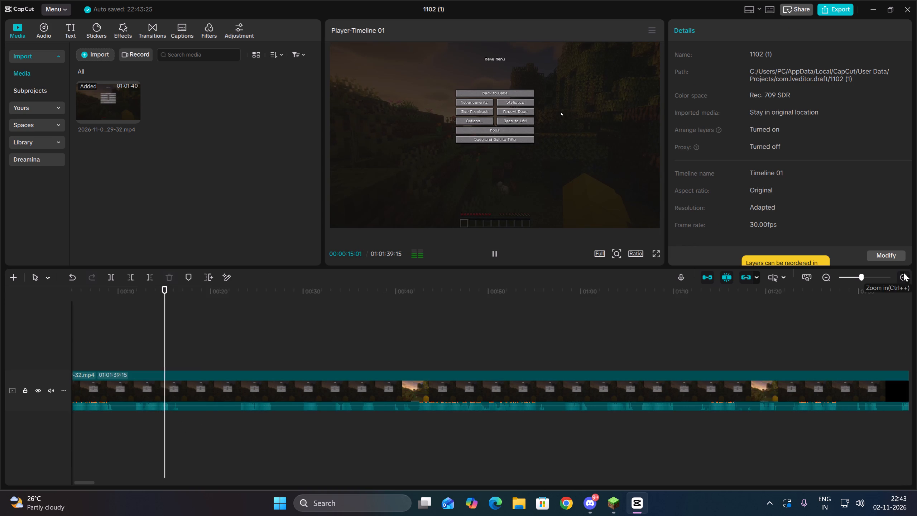
drag(903, 272, 898, 275)
click(88, 427)
drag(88, 427, 198, 431)
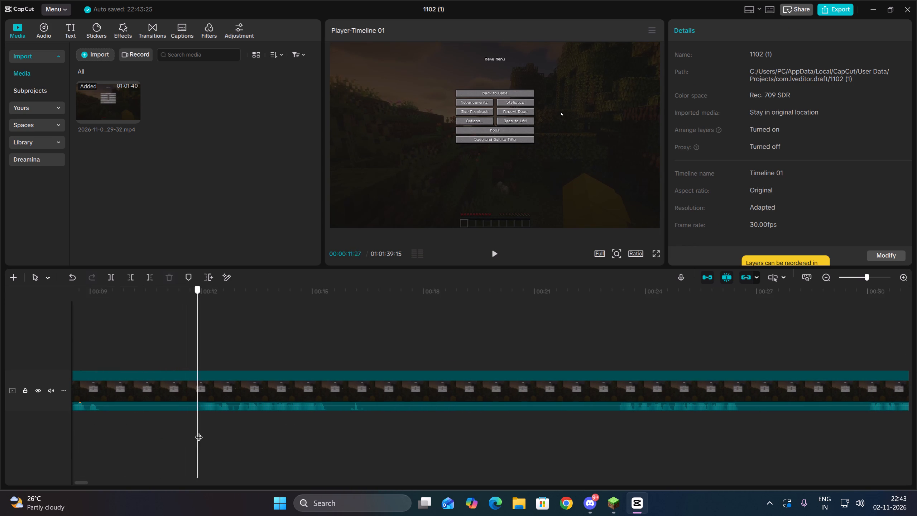
drag(198, 431, 540, 446)
drag(589, 436, 580, 358)
click(129, 277)
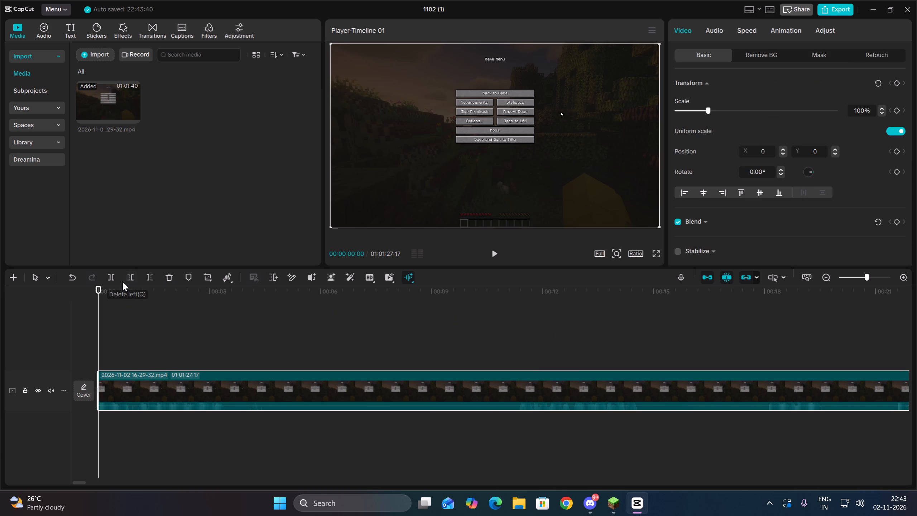
Split the clip at 00:00:03:11 and remove the quiet footage from there up to 00:00:11:11.
key(space)
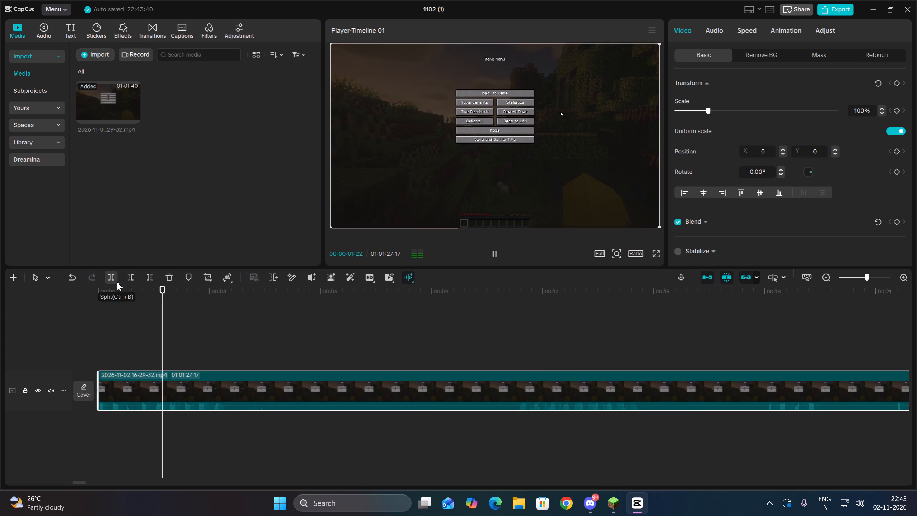
key(space)
click(117, 282)
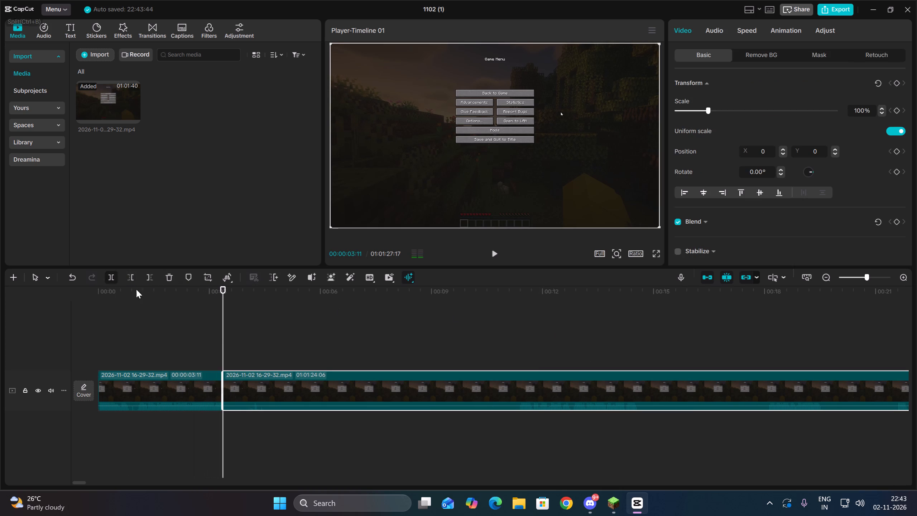
key(space)
click(519, 411)
drag(495, 429, 459, 357)
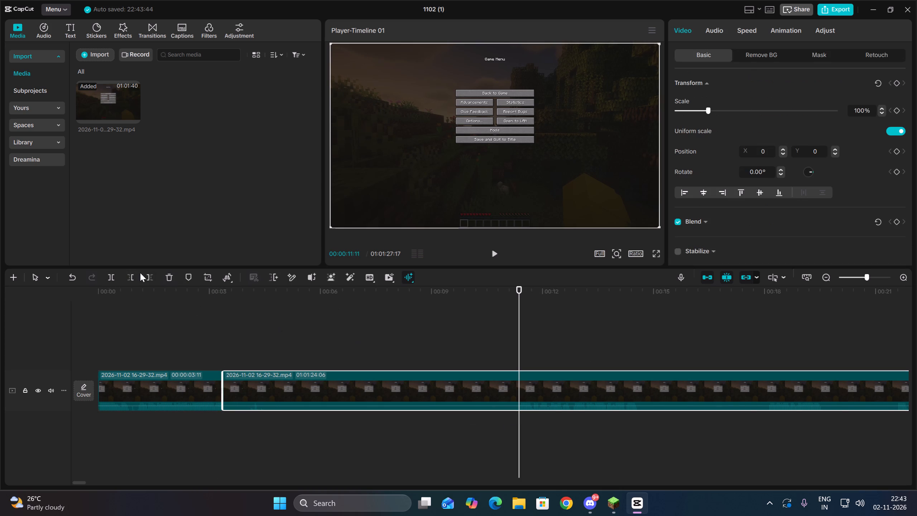
click(130, 280)
Play on from the last cut and split the clip at 00:00:06:15.
key(space)
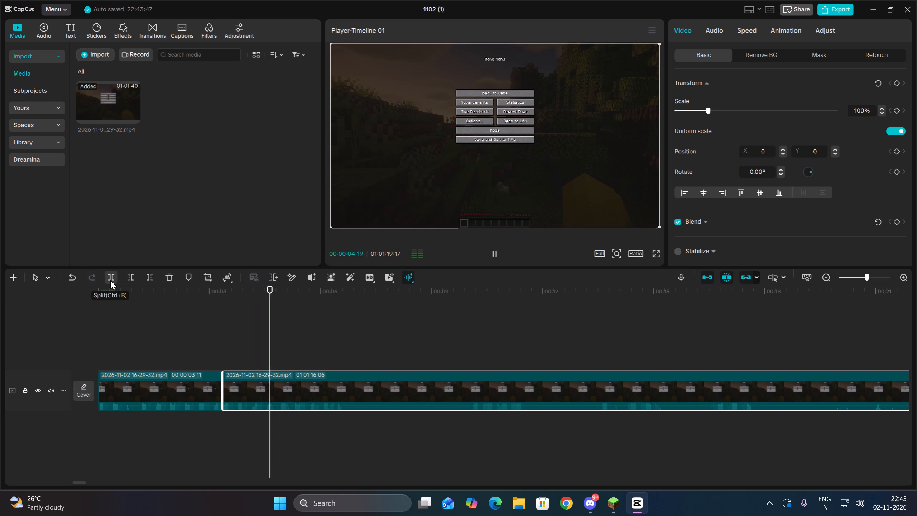
key(space)
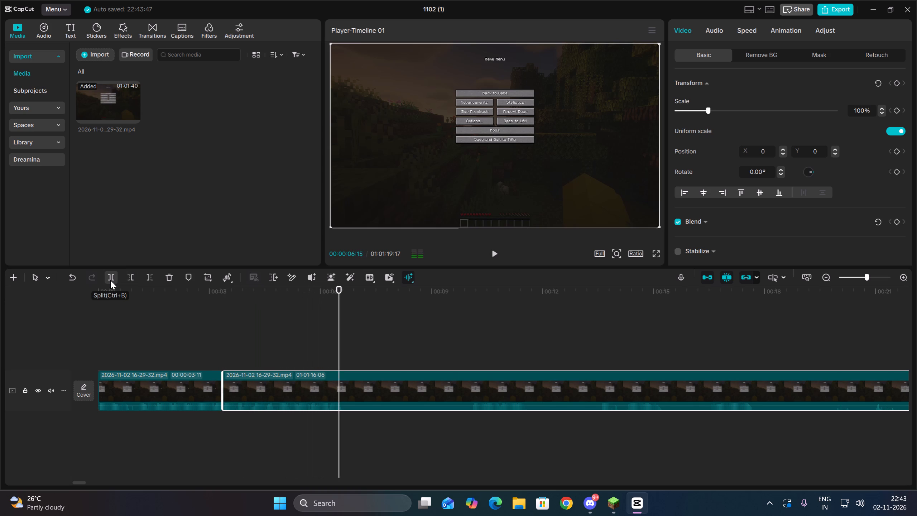
click(110, 280)
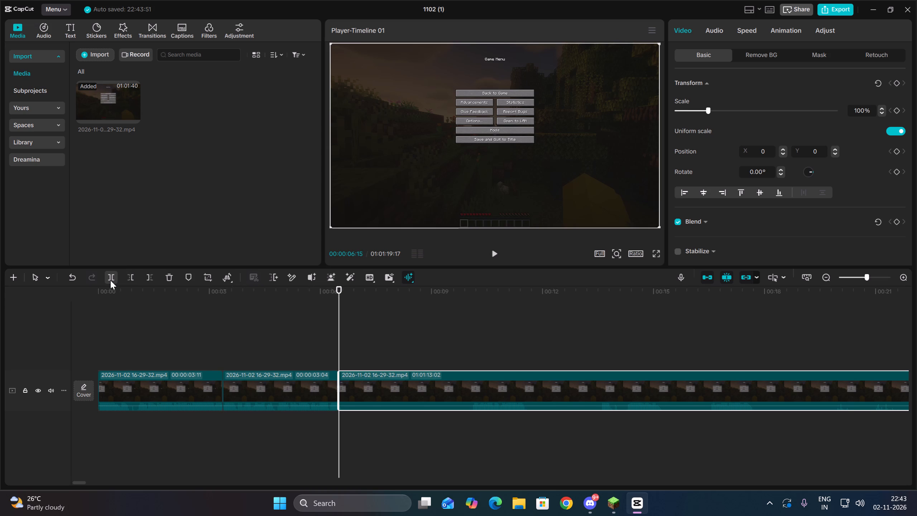
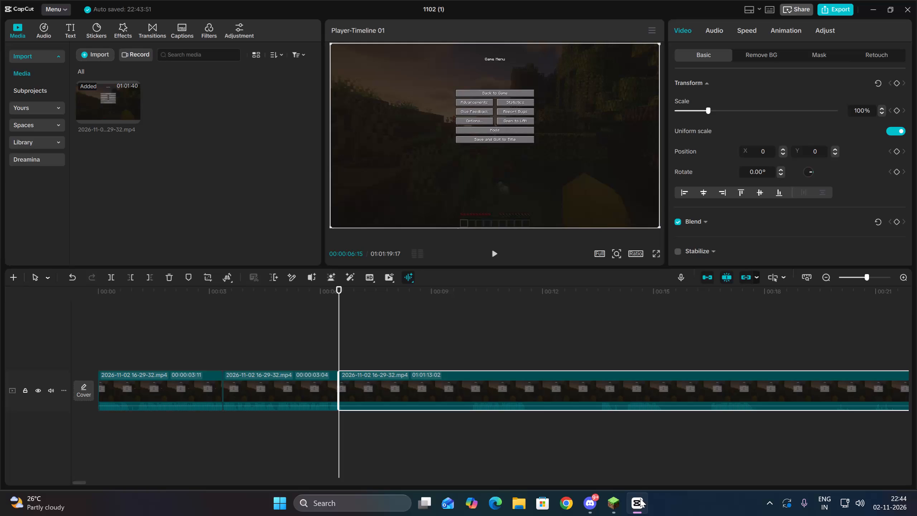
Position the playhead at 00:00:10:01, at the end of the quiet stretch following the last split.
double_click(477, 417)
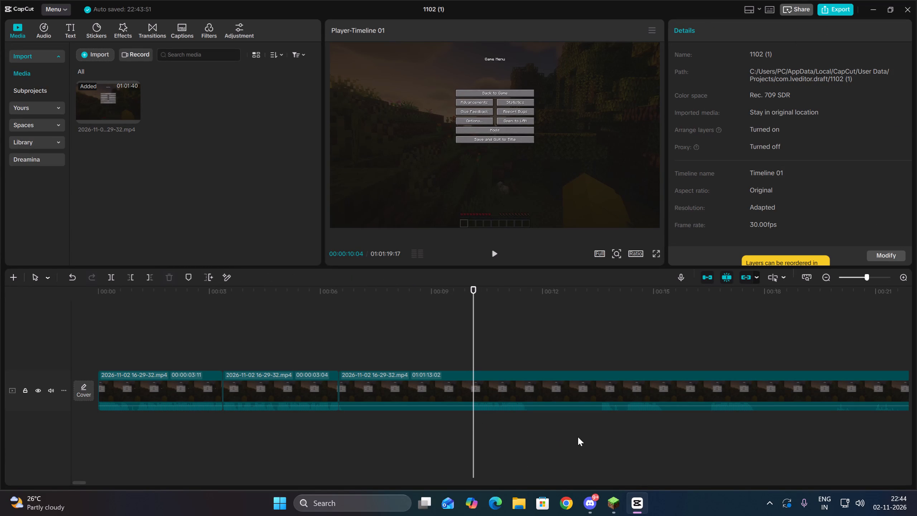
drag(567, 426, 562, 292)
double_click(470, 354)
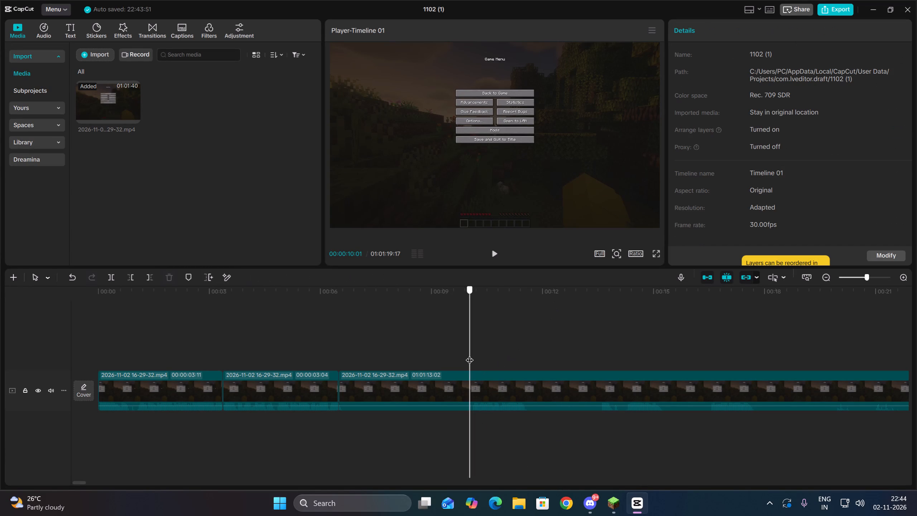
click(472, 354)
click(467, 354)
click(470, 353)
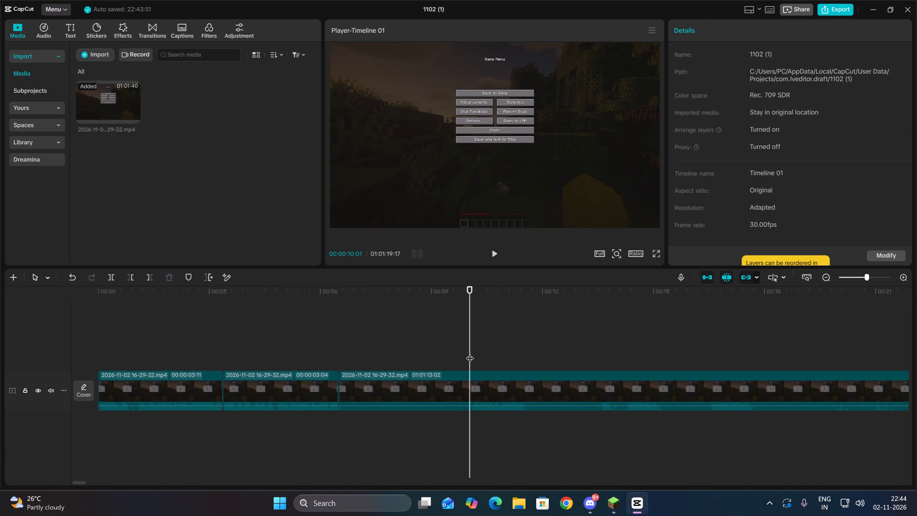
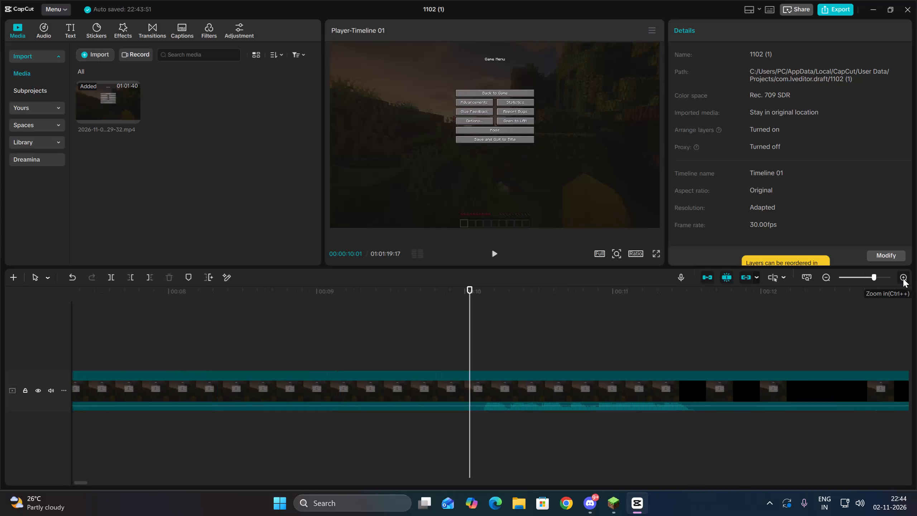
Trim away the quiet beginning of the long last clip up to 00:00:10:03.
click(492, 422)
drag(492, 422, 496, 423)
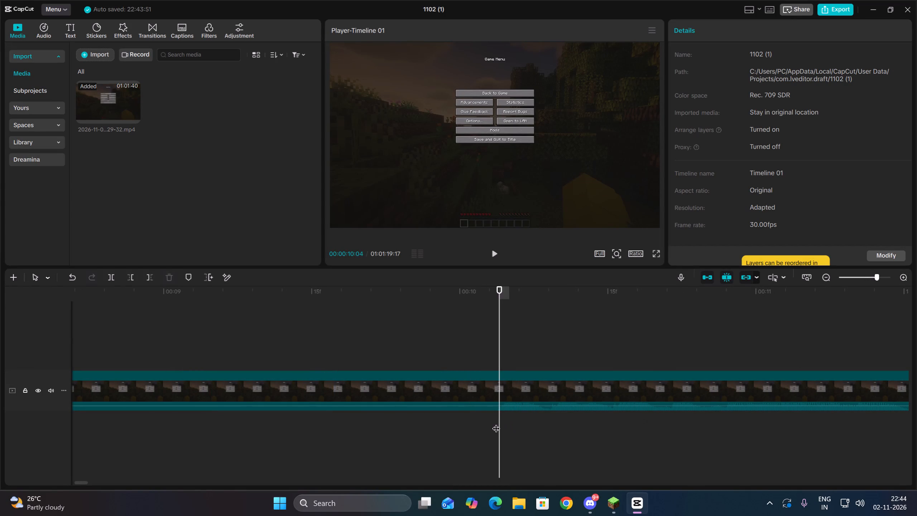
key(space)
double_click(825, 281)
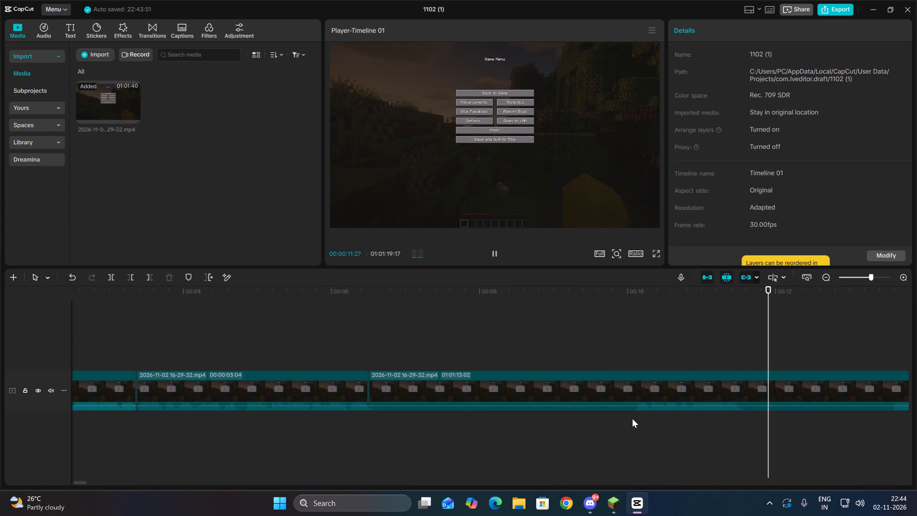
double_click(636, 414)
drag(663, 430, 671, 387)
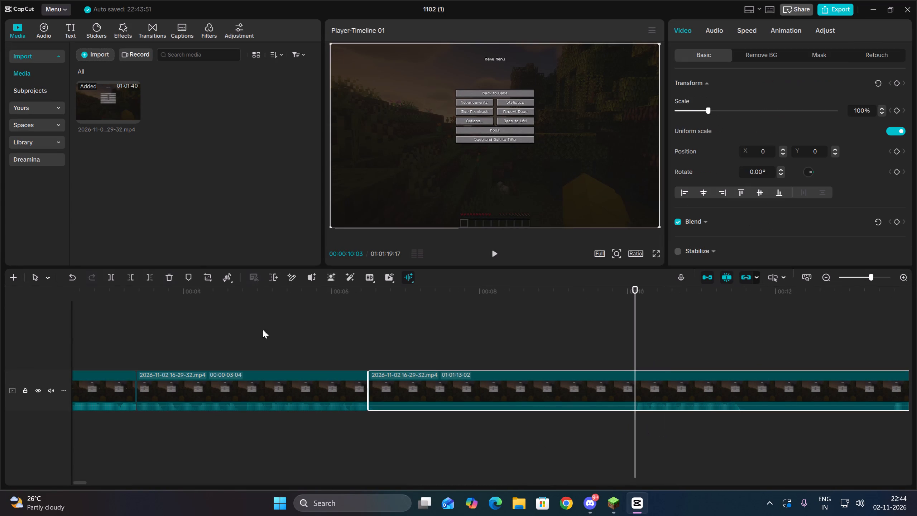
click(135, 276)
Split the long last clip at 00:00:07:28 and remove the quiet stretch from there to 00:00:10:00.
double_click(472, 419)
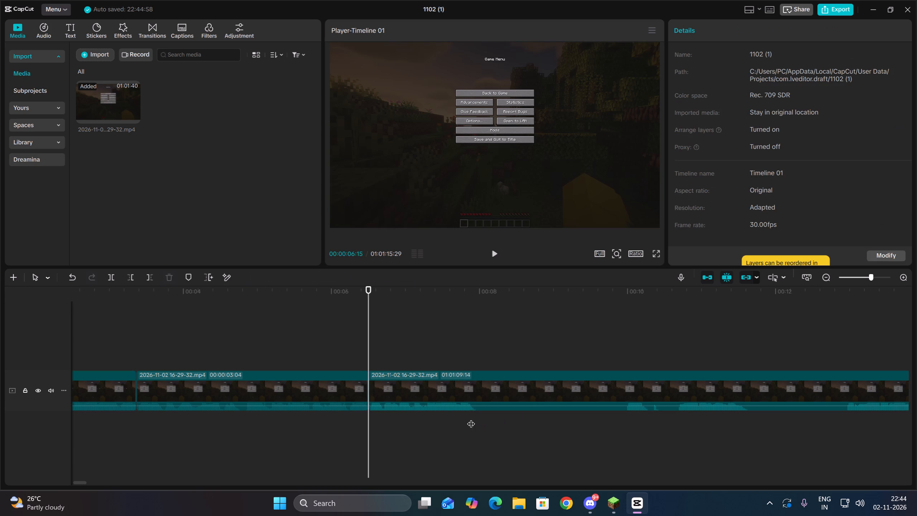
drag(470, 418, 474, 418)
drag(496, 429, 506, 368)
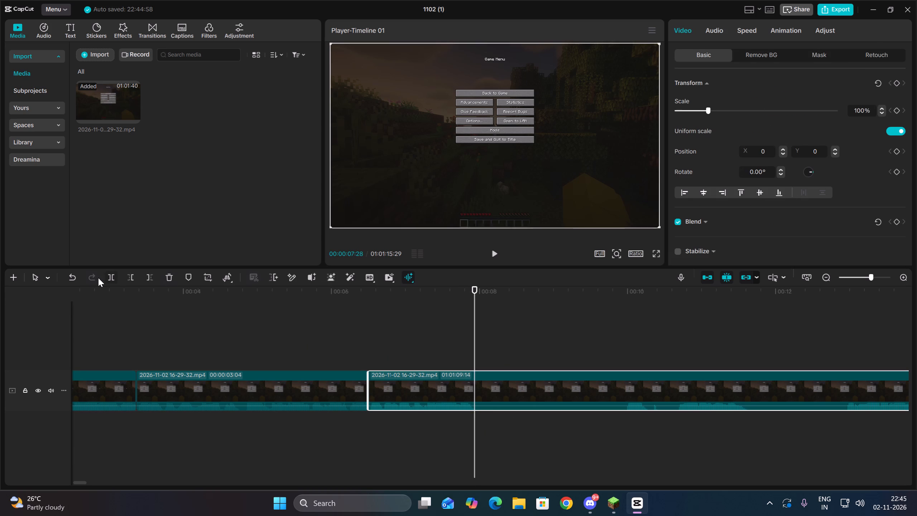
click(98, 277)
click(116, 276)
double_click(629, 415)
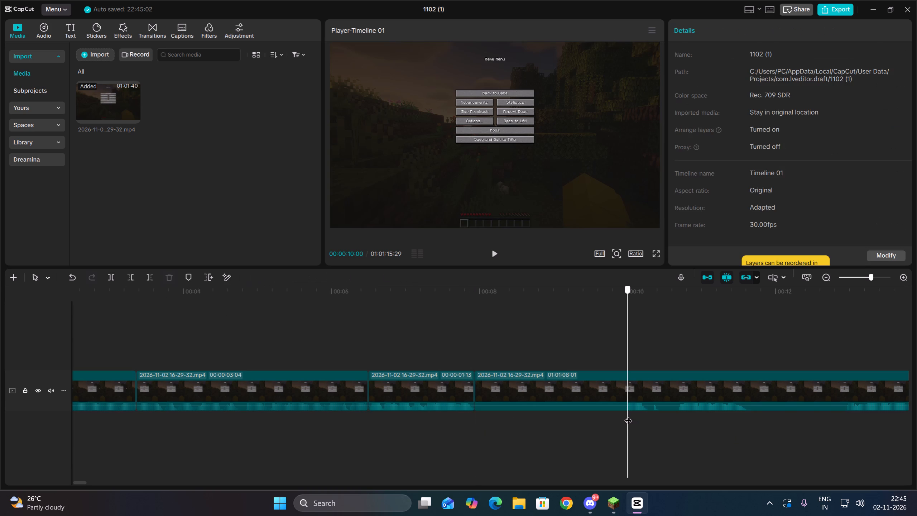
drag(648, 429, 656, 382)
click(127, 283)
Split the long last clip at 00:00:08:07 and remove the short stretch from there to 00:00:08:18.
key(space)
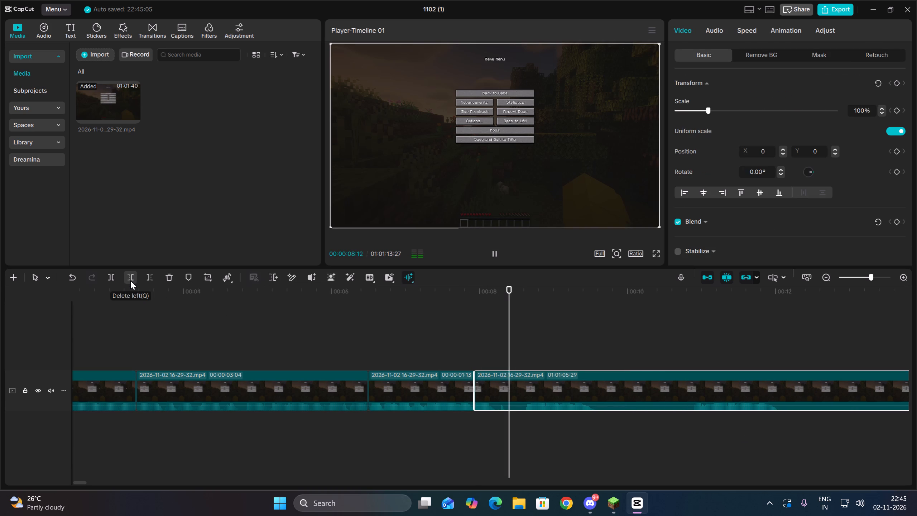
key(space)
key(space)
click(506, 414)
drag(506, 414, 498, 417)
drag(532, 416, 540, 371)
click(112, 280)
key(space)
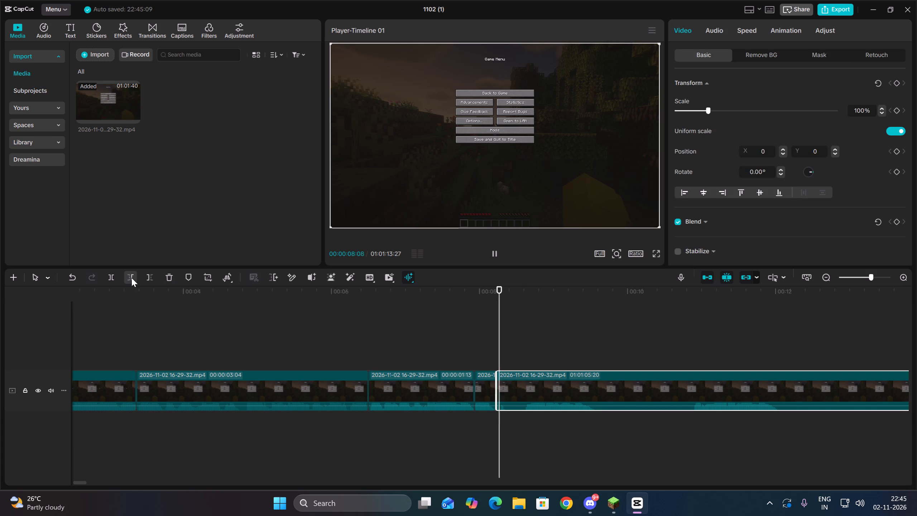
key(space)
double_click(521, 353)
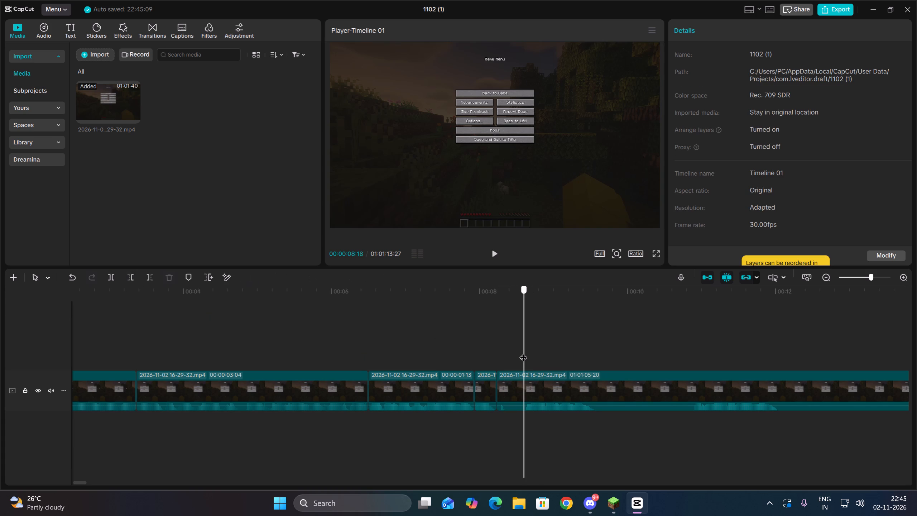
drag(555, 355, 564, 395)
double_click(129, 271)
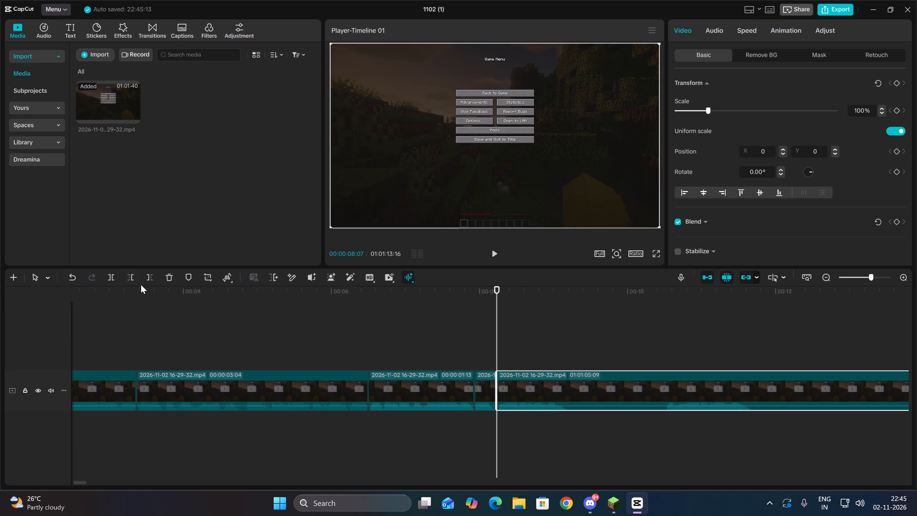
Split the long last clip at 00:00:09:04 and remove the quiet stretch from there to 00:00:10:16.
click(571, 414)
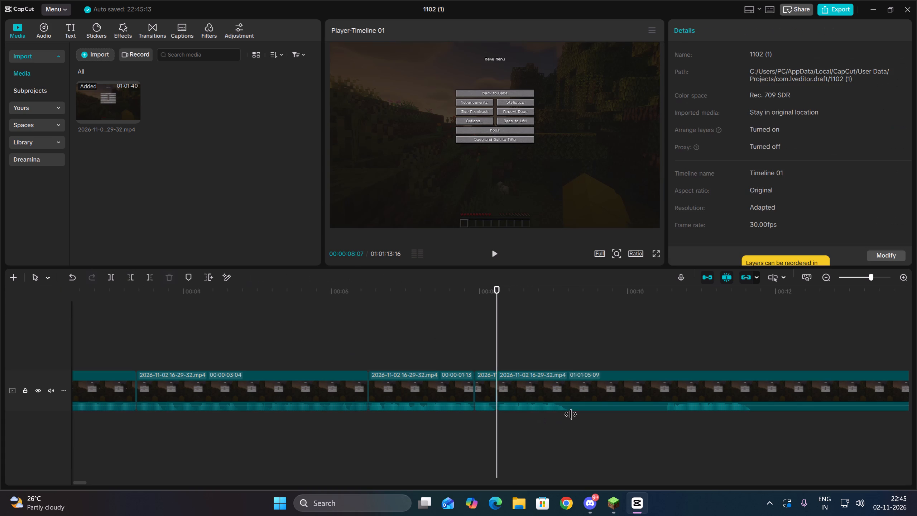
drag(571, 414, 565, 412)
drag(590, 419, 581, 339)
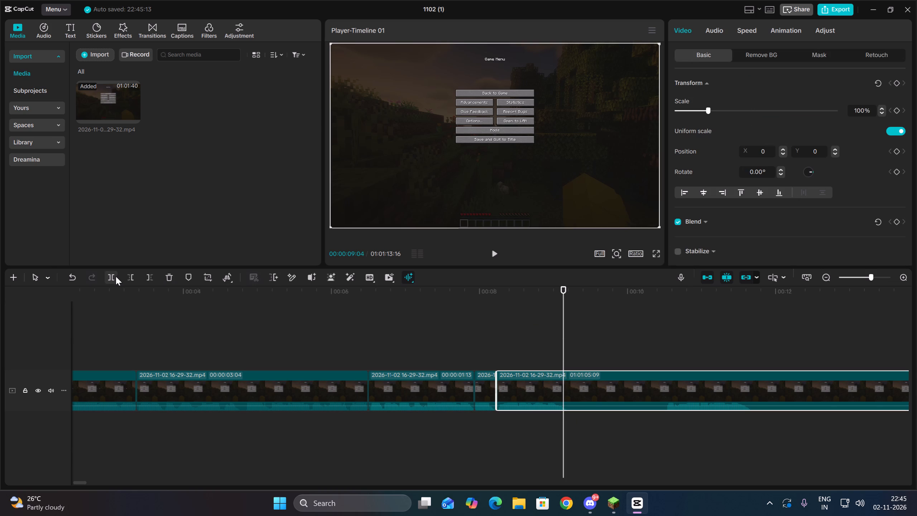
click(115, 276)
key(Up)
key(space)
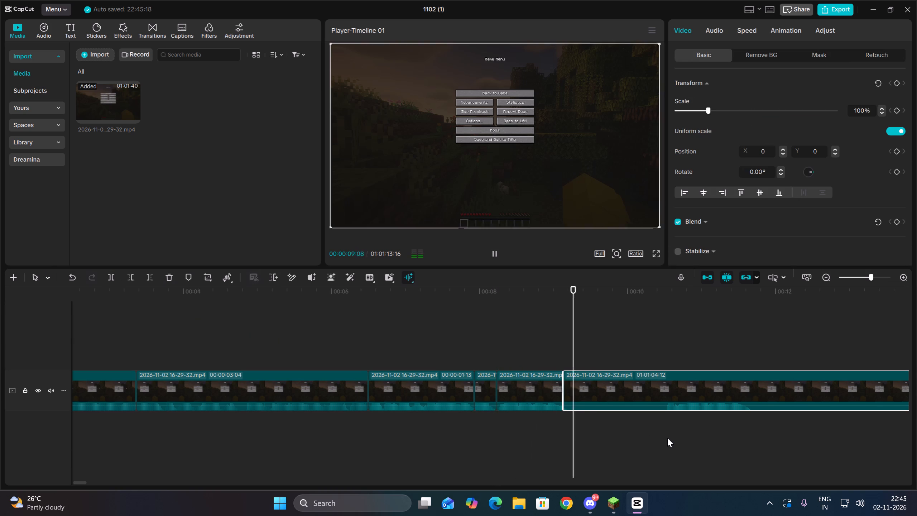
click(664, 421)
drag(664, 421, 666, 421)
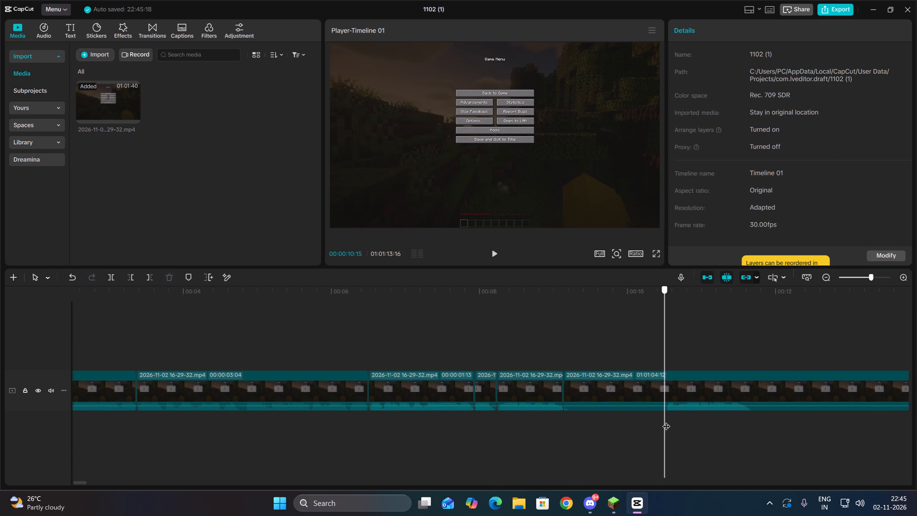
drag(666, 421, 667, 416)
drag(644, 425, 600, 368)
click(131, 279)
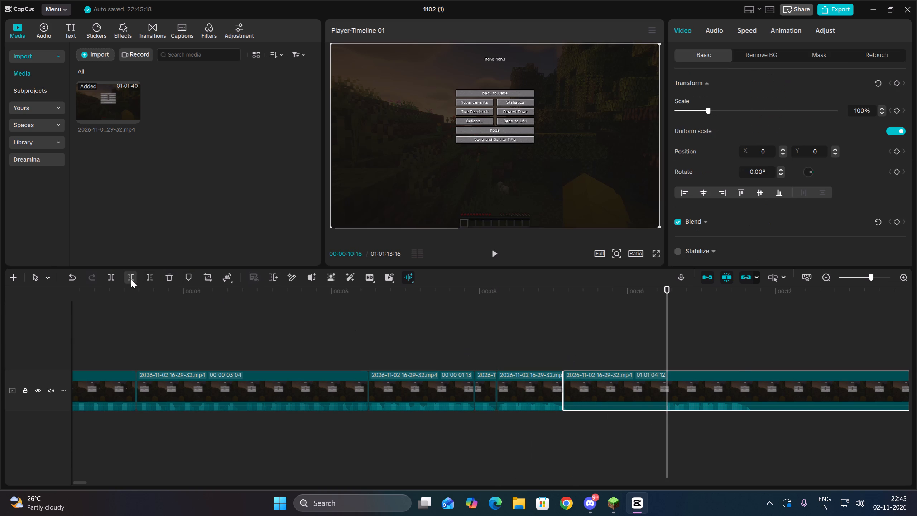
Play on from the new cut and split the long last clip at 00:00:10:10, where the sound ends.
key(space)
key(space)
click(111, 280)
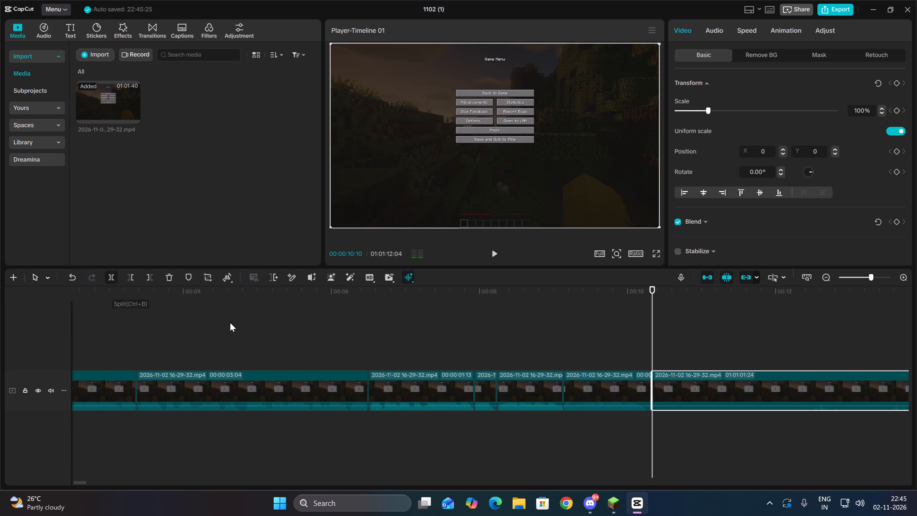
Delete the short clip between 00:00:08:07 and 00:00:09:04.
key(Up)
key(Up)
key(space)
drag(520, 422, 511, 363)
key(Delete)
Play back the short clip starting at 00:00:08:07 and trim off its end after 00:00:09:10.
key(Up)
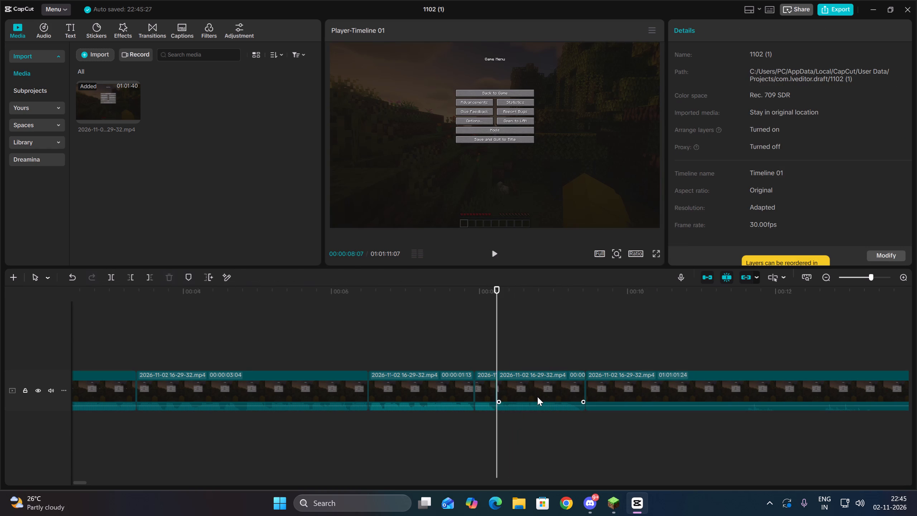
key(Up)
key(space)
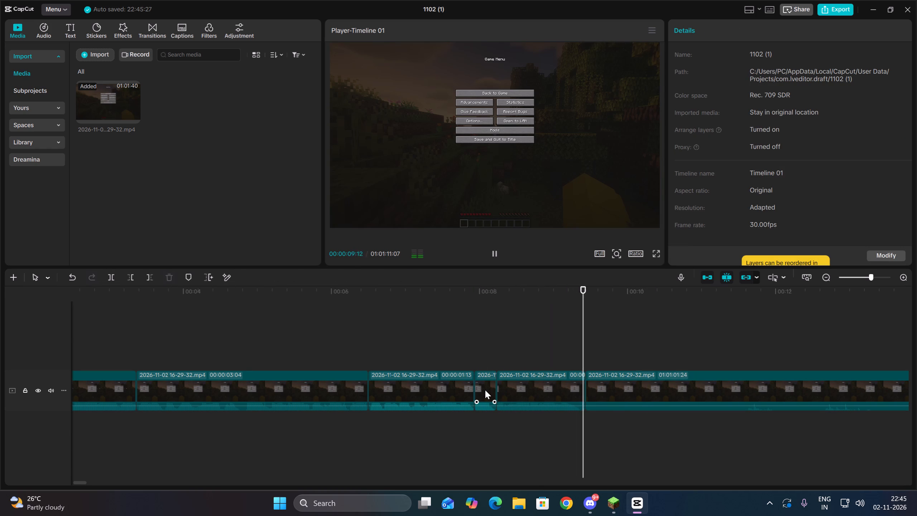
double_click(577, 417)
drag(529, 420, 531, 416)
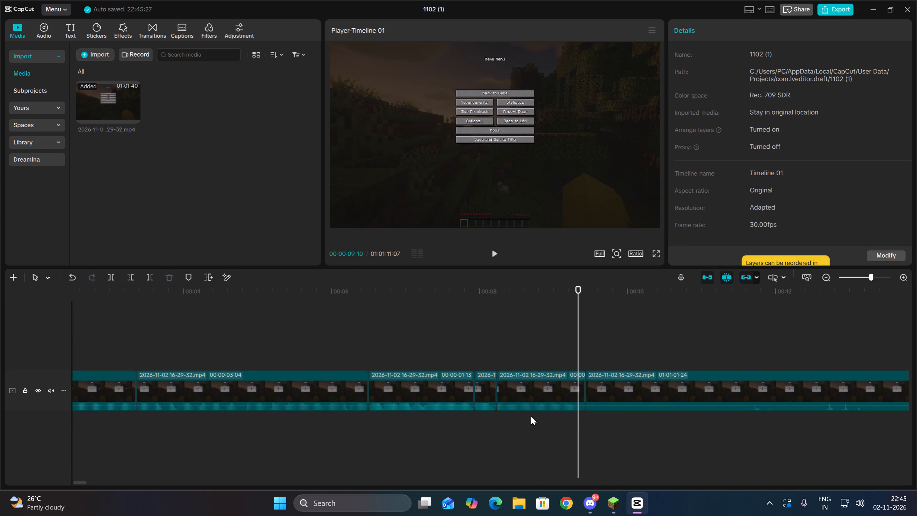
drag(531, 416, 530, 390)
click(140, 271)
click(148, 276)
Remove the beginning of the long last clip up to the louder audio at about 00:00:14.
key(space)
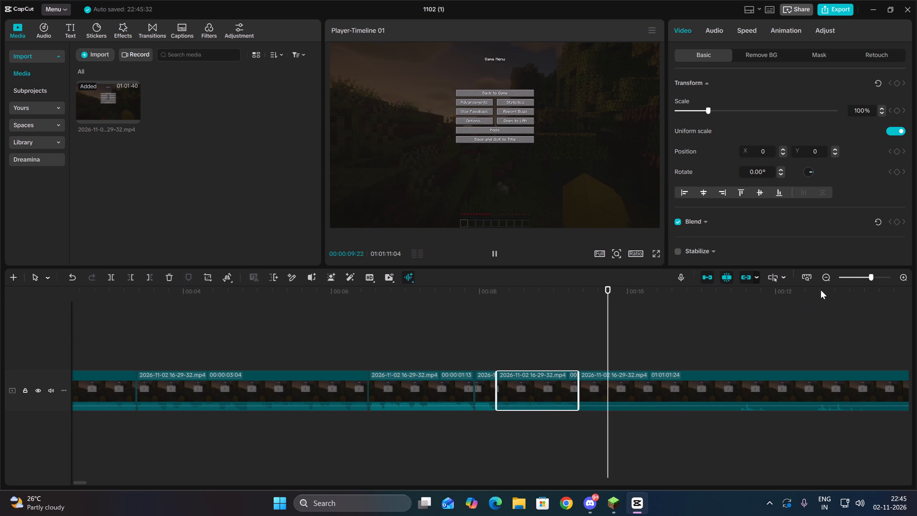
click(826, 279)
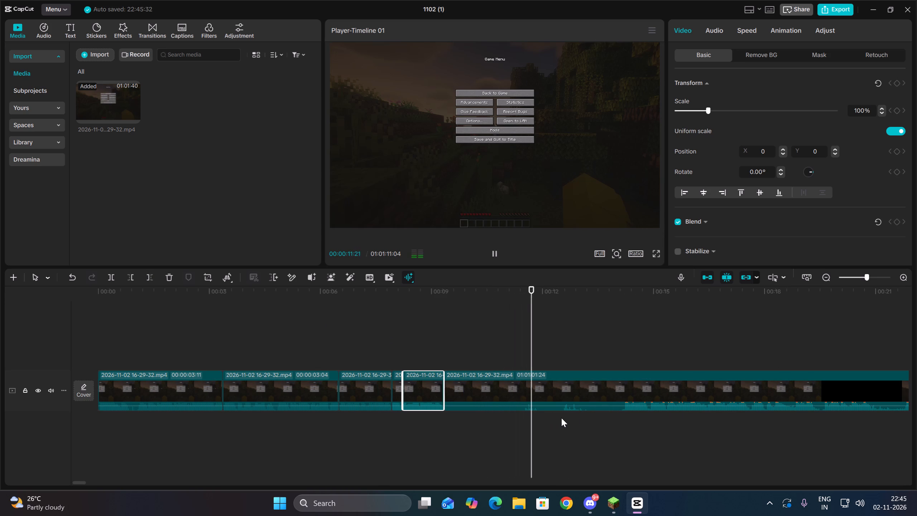
click(561, 418)
key(space)
double_click(624, 421)
drag(602, 427, 589, 387)
click(126, 278)
Sample the following footage by ear and cut away the beginning of the long last clip up to 00:00:33:12.
key(space)
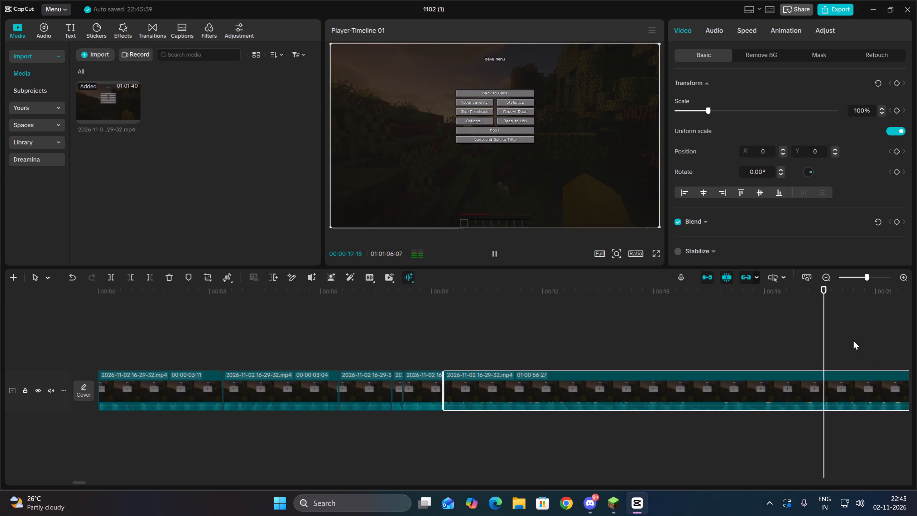
drag(893, 313, 915, 331)
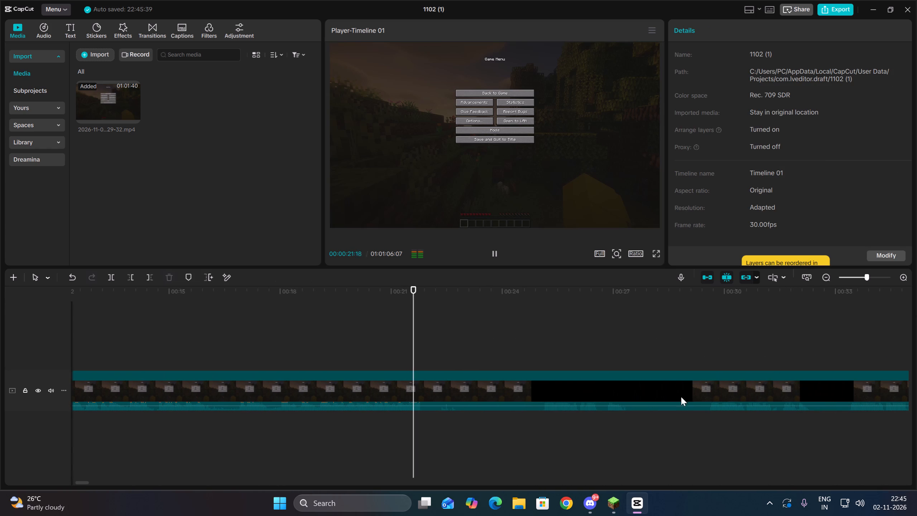
click(541, 417)
key(space)
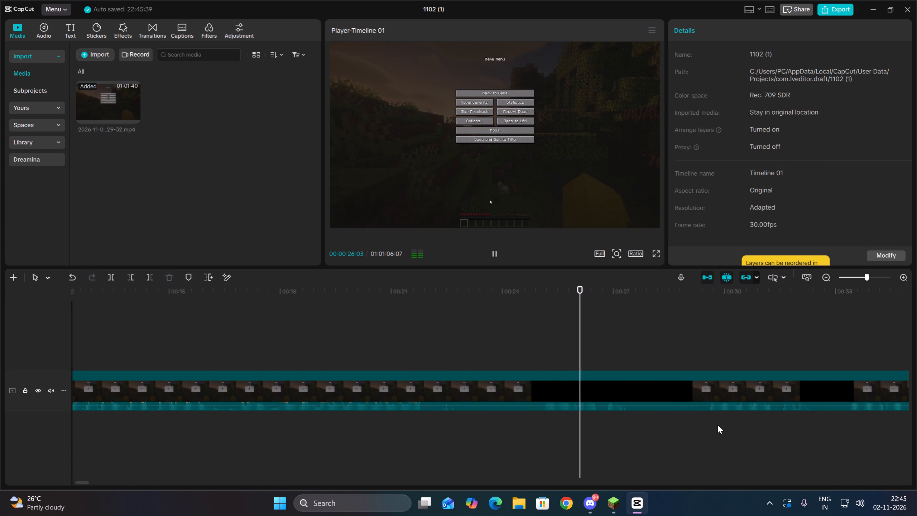
click(712, 419)
key(space)
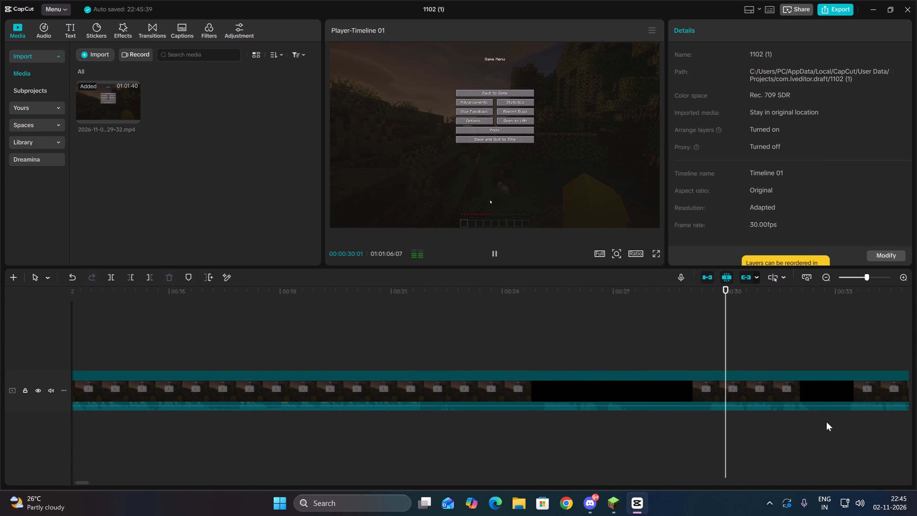
click(858, 419)
key(space)
drag(837, 427, 916, 466)
key(space)
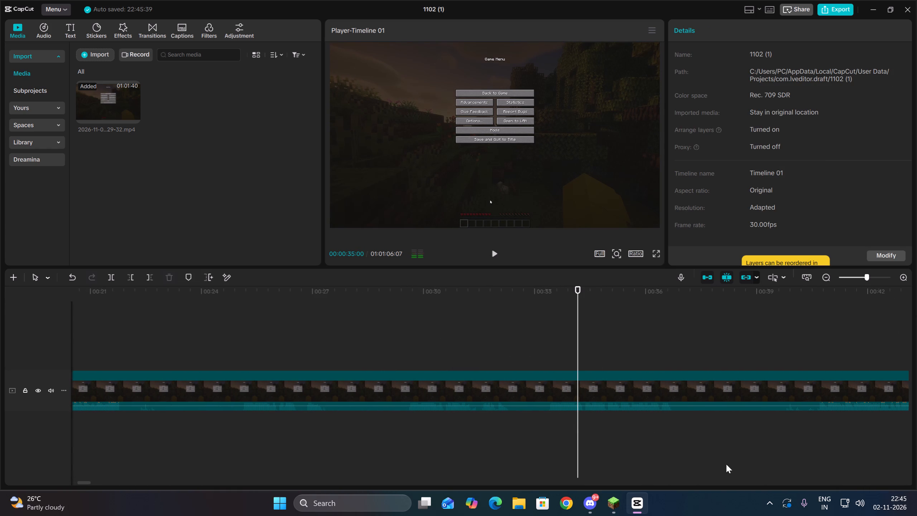
double_click(550, 419)
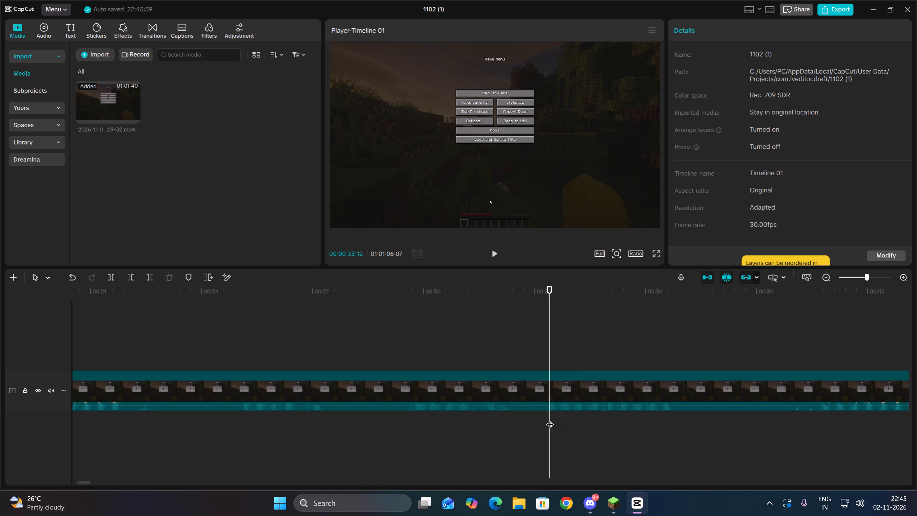
drag(579, 422, 604, 363)
click(134, 278)
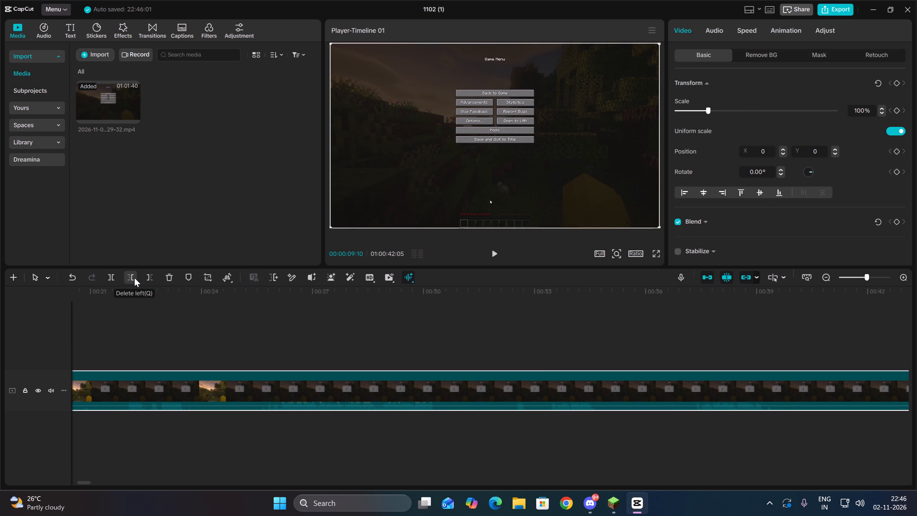
Play the start of the long last clip and split it at 00:00:12:17.
key(space)
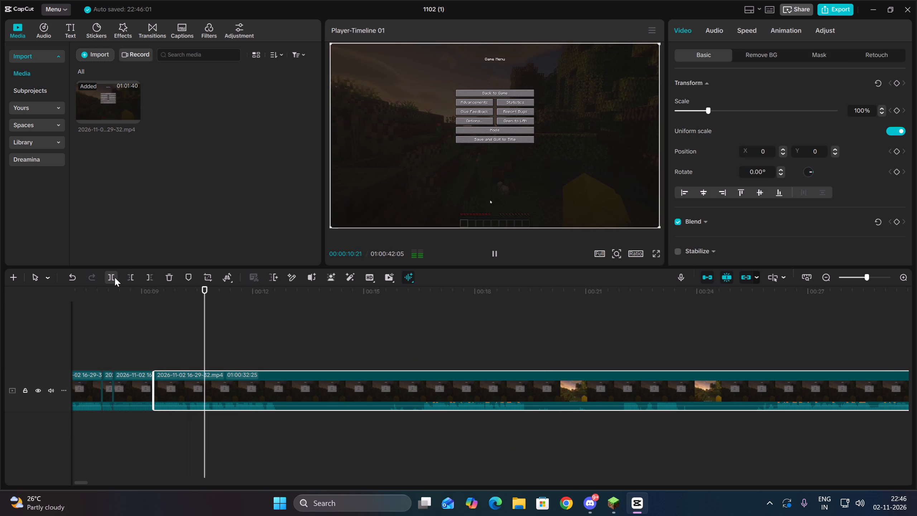
key(space)
click(115, 277)
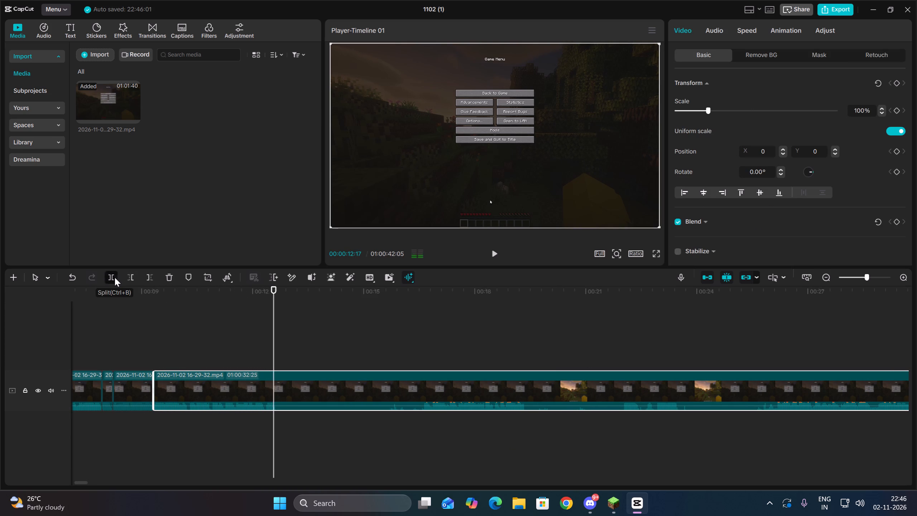
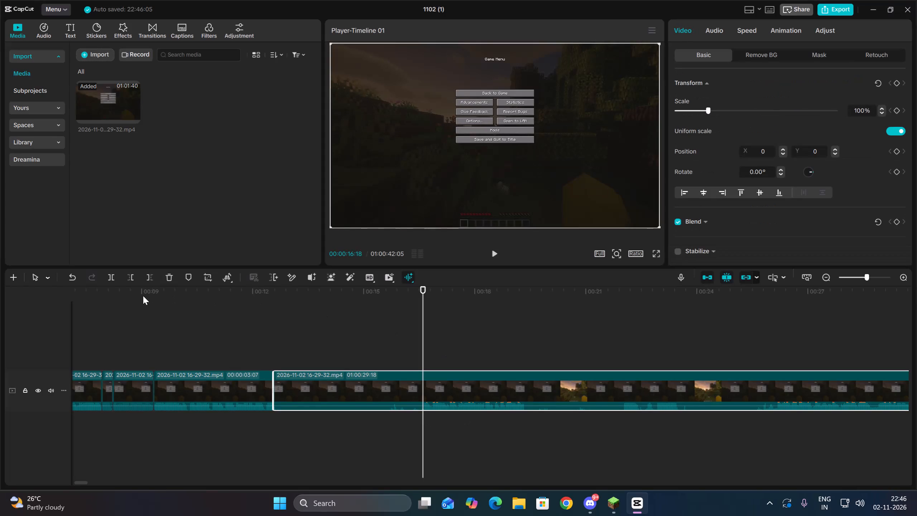
Cut away the beginning of the long last clip up to 00:00:16:18.
click(137, 278)
click(133, 279)
Sample the following footage by ear and cut away the beginning of the long last clip up to 00:00:17:29.
key(space)
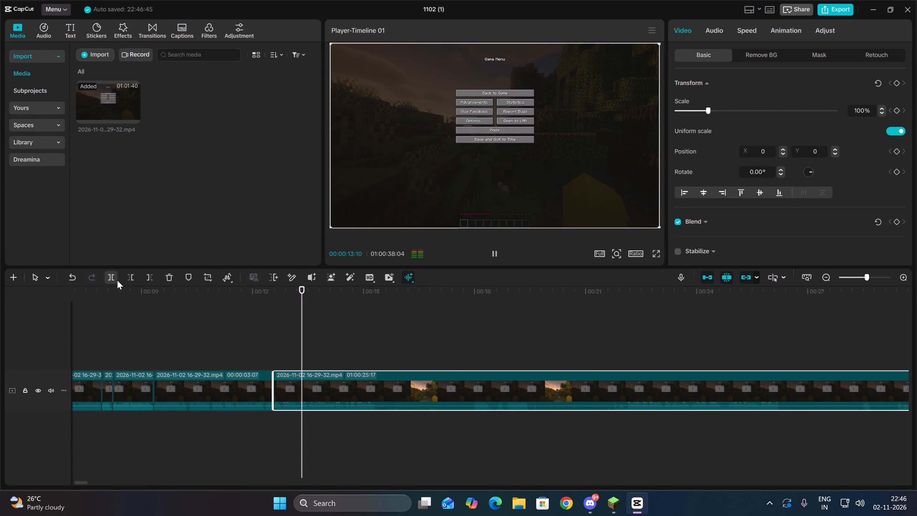
click(472, 417)
key(space)
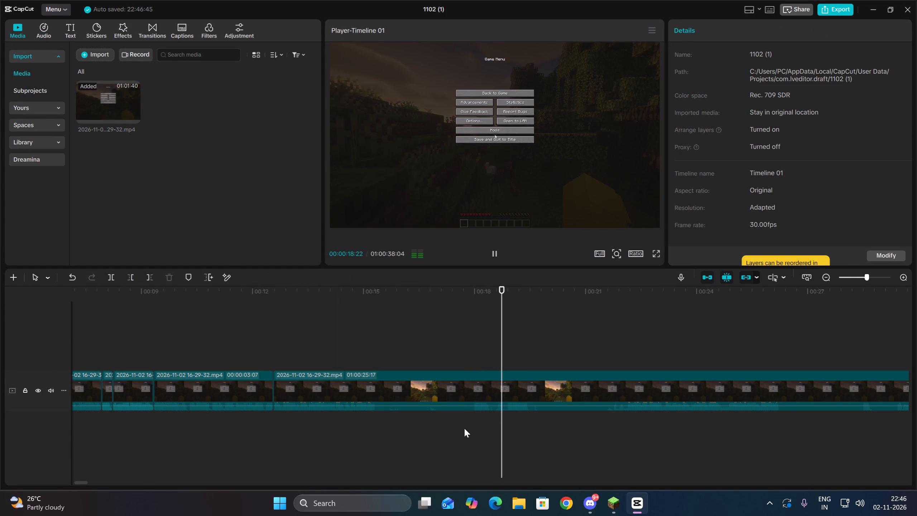
click(617, 419)
key(space)
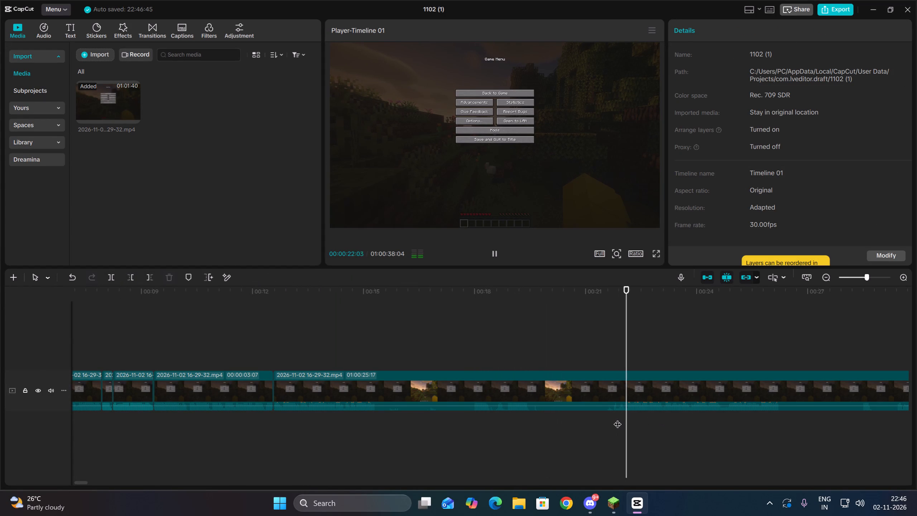
click(478, 420)
drag(478, 420, 474, 421)
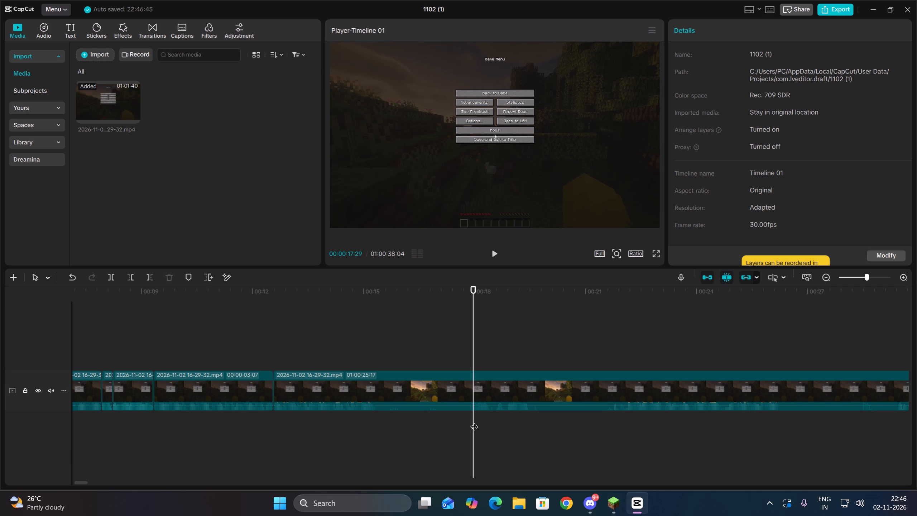
drag(500, 424, 507, 385)
click(135, 277)
Play the start of the long last clip and split it at about 00:00:14.
key(space)
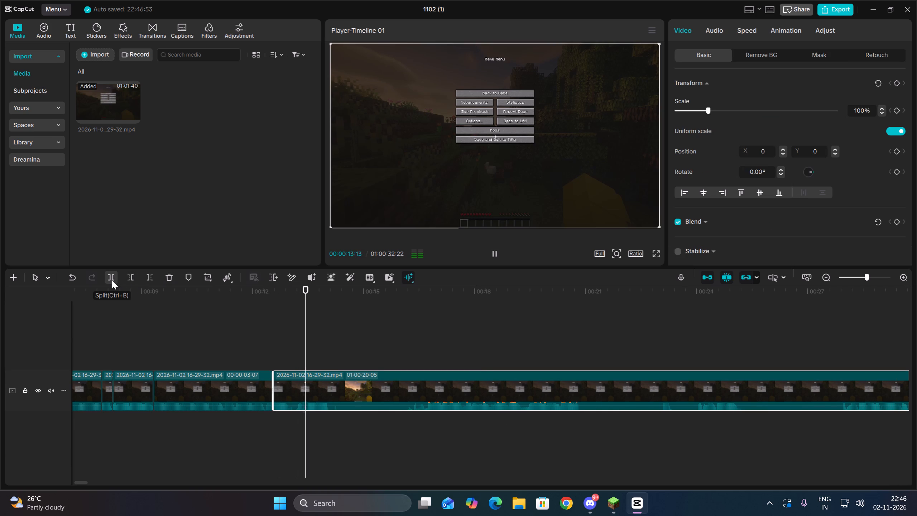
key(space)
click(112, 280)
Sample the louder audio passages up to about 00:00:42 and cut away the beginning of the long last clip up to about 00:00:28.
key(space)
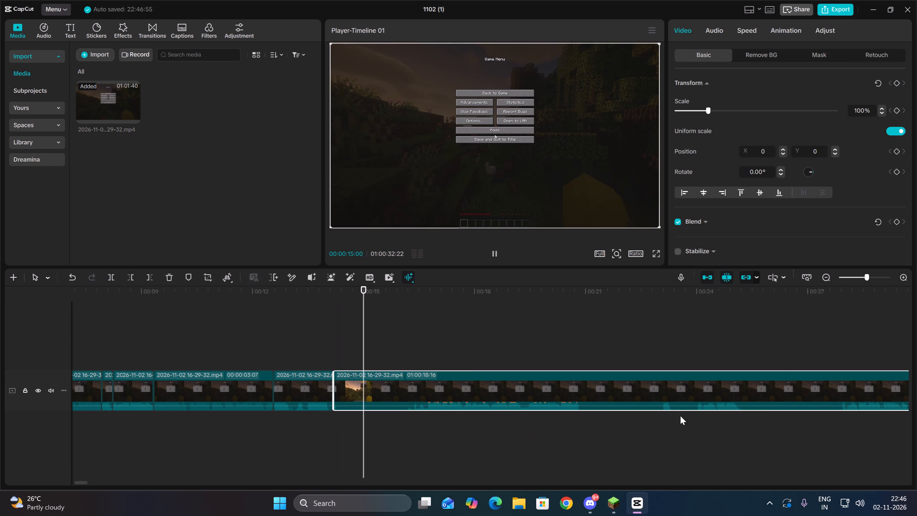
drag(648, 415, 658, 416)
click(665, 416)
key(space)
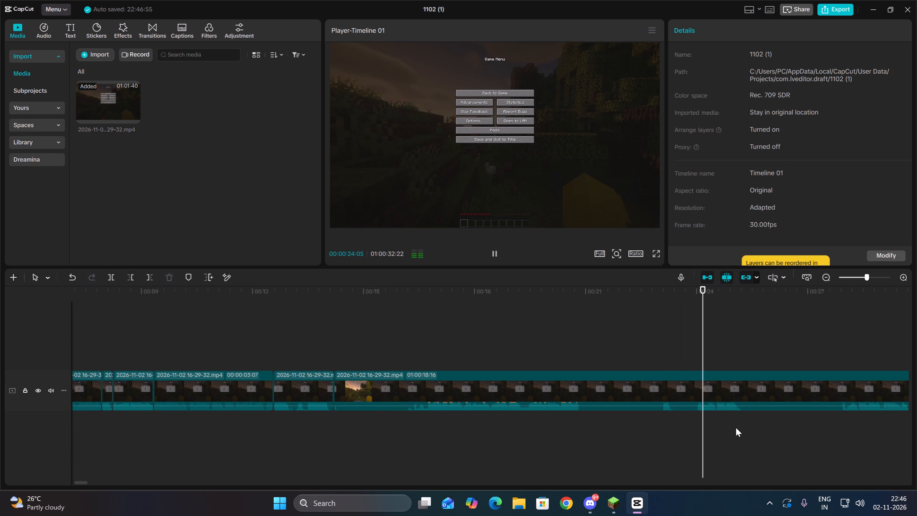
click(841, 416)
key(space)
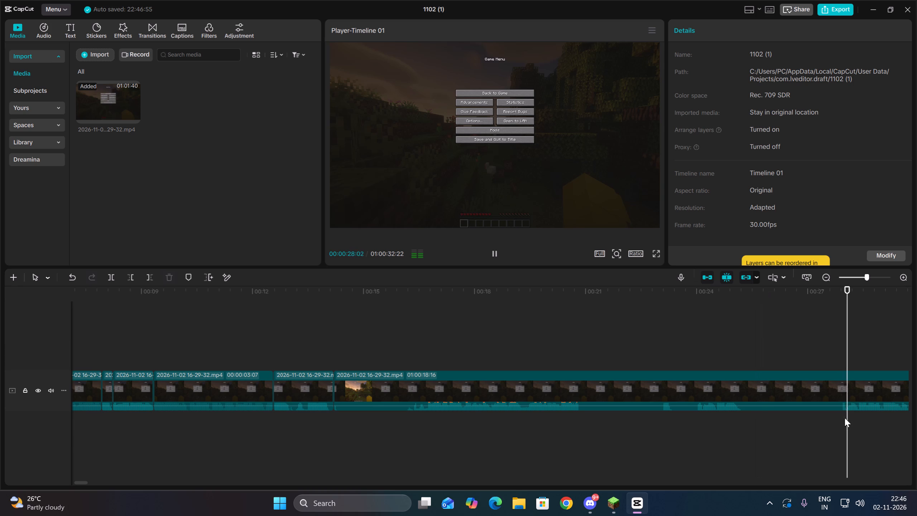
drag(786, 420, 916, 429)
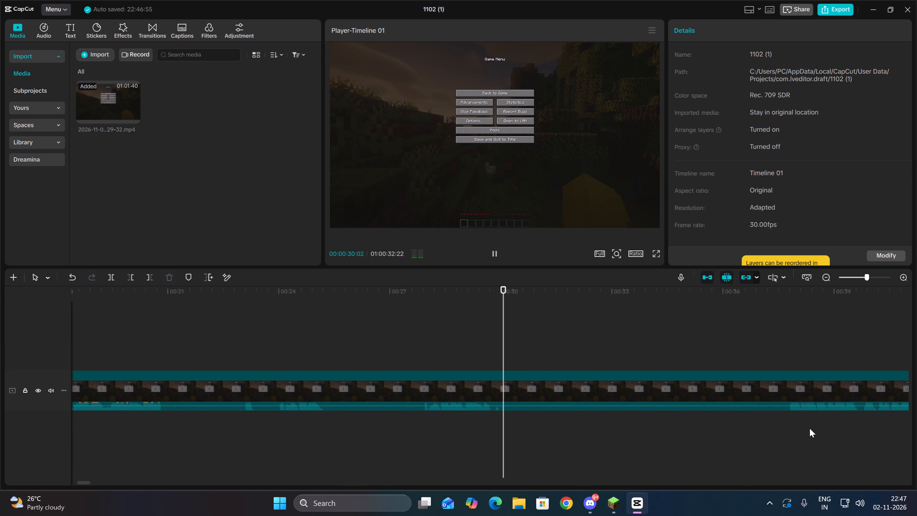
click(788, 418)
key(space)
key(space)
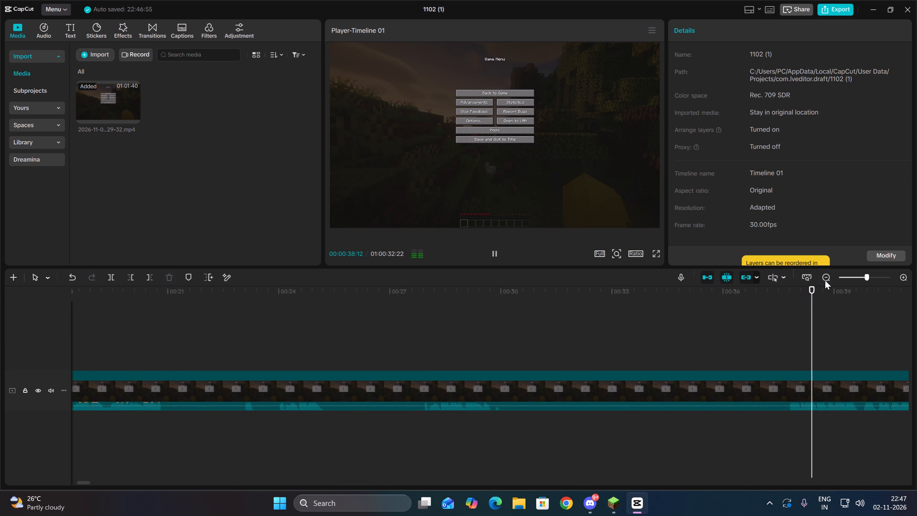
click(825, 276)
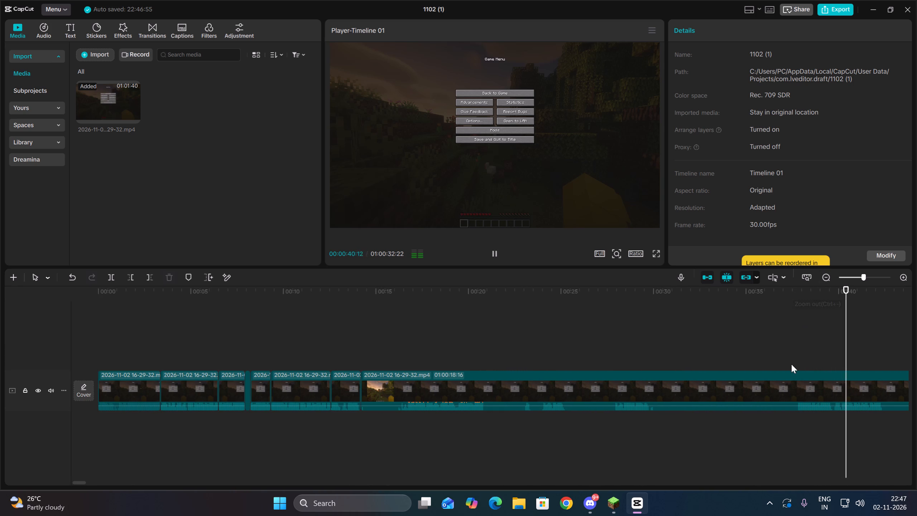
double_click(615, 417)
drag(632, 429, 633, 388)
click(132, 275)
Play the start of the long last clip and split it at 00:00:16:04.
key(space)
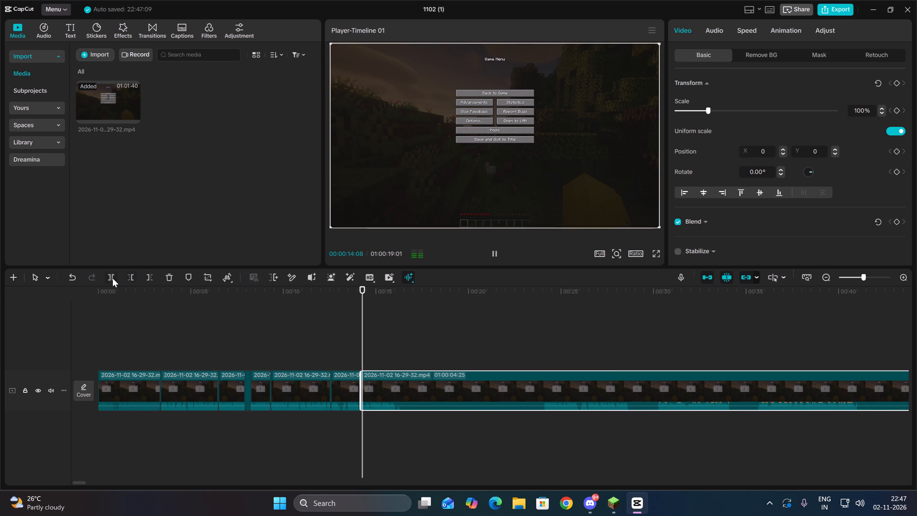
key(space)
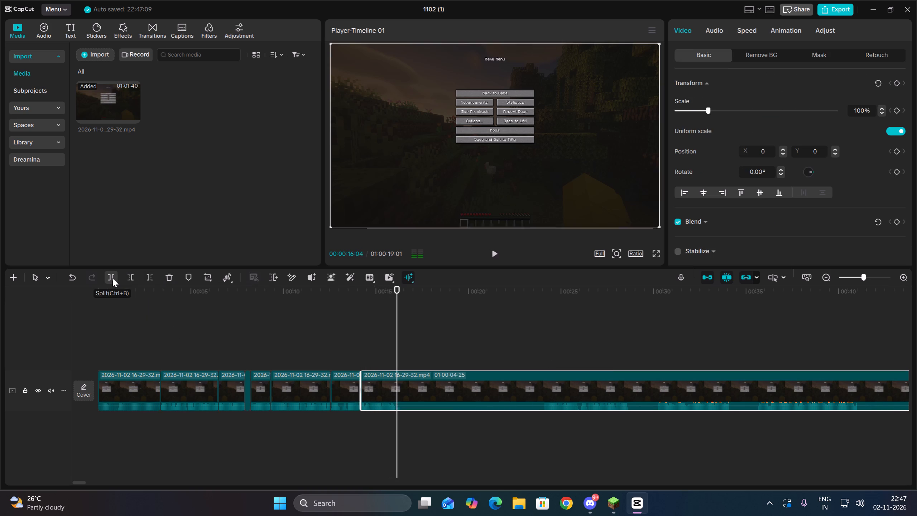
click(112, 278)
Cut away the beginning of the long last clip up to the louder audio at 00:00:24:03.
key(space)
click(544, 414)
drag(501, 430, 475, 371)
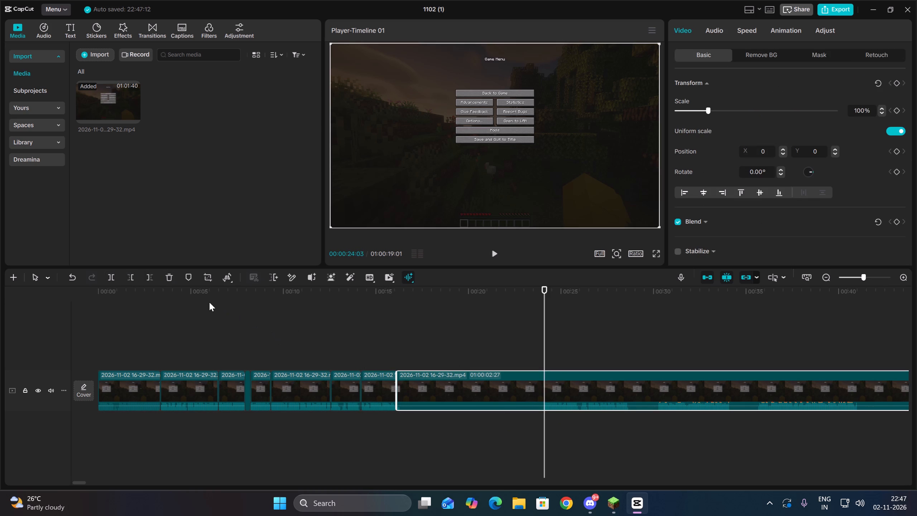
click(135, 279)
Play the start of the long last clip and split it at about 00:00:18.
key(space)
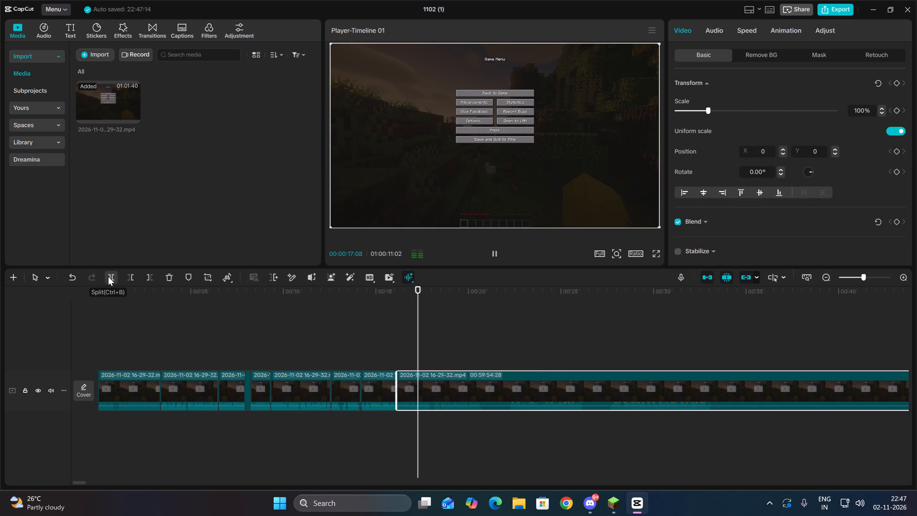
key(space)
click(108, 277)
Trim the beginning of the long last clip precisely up to 00:00:18:03.
key(space)
key(space)
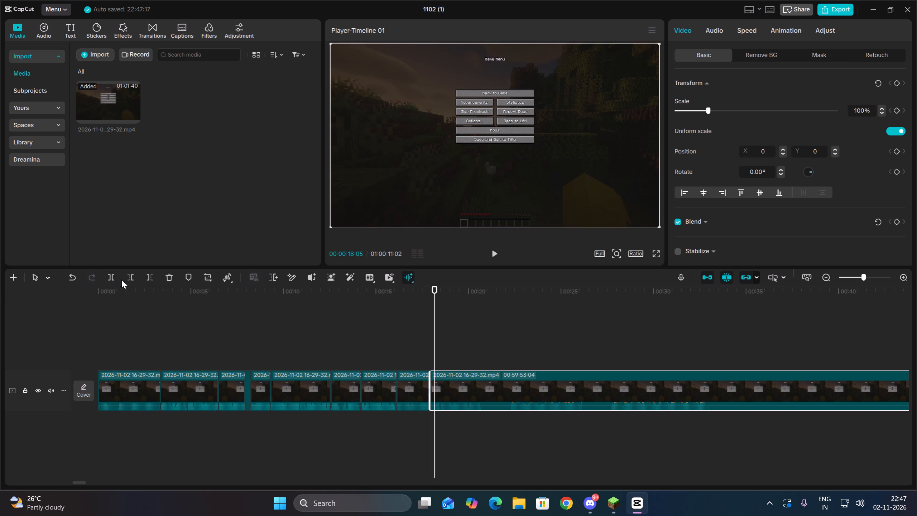
triple_click(901, 278)
click(903, 278)
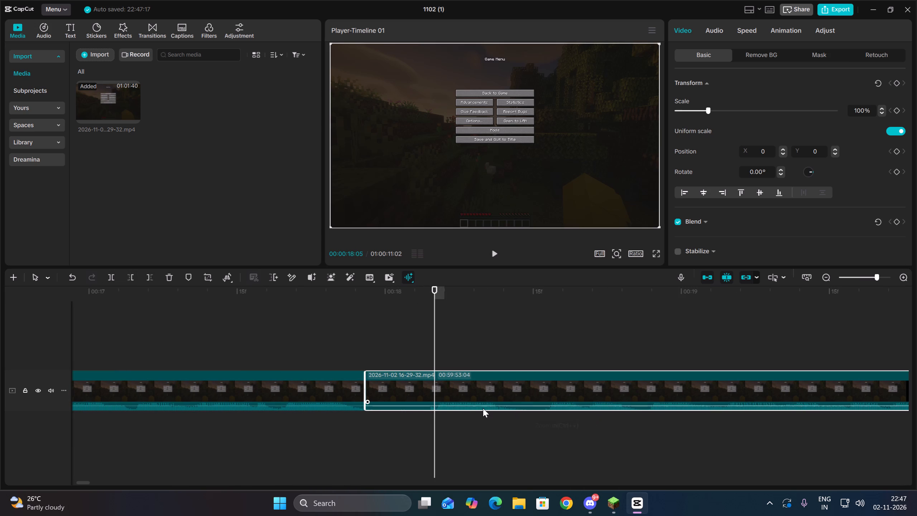
click(420, 416)
drag(447, 423, 456, 387)
click(133, 276)
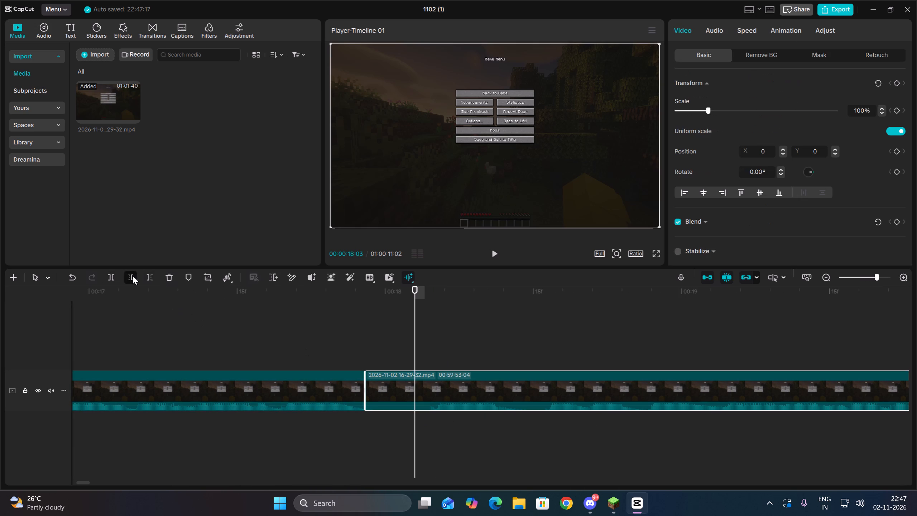
Play the start of the long last clip and split it at 00:00:20:14.
key(space)
double_click(828, 277)
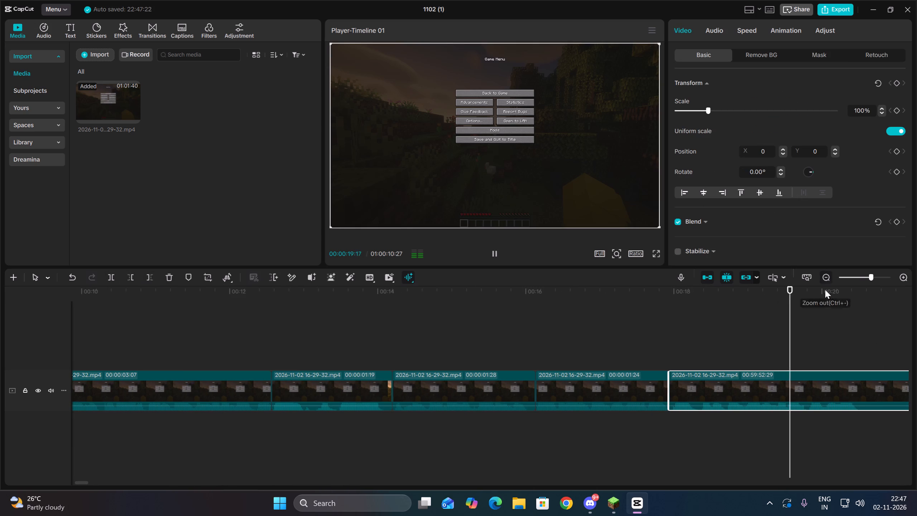
key(space)
drag(880, 426, 894, 360)
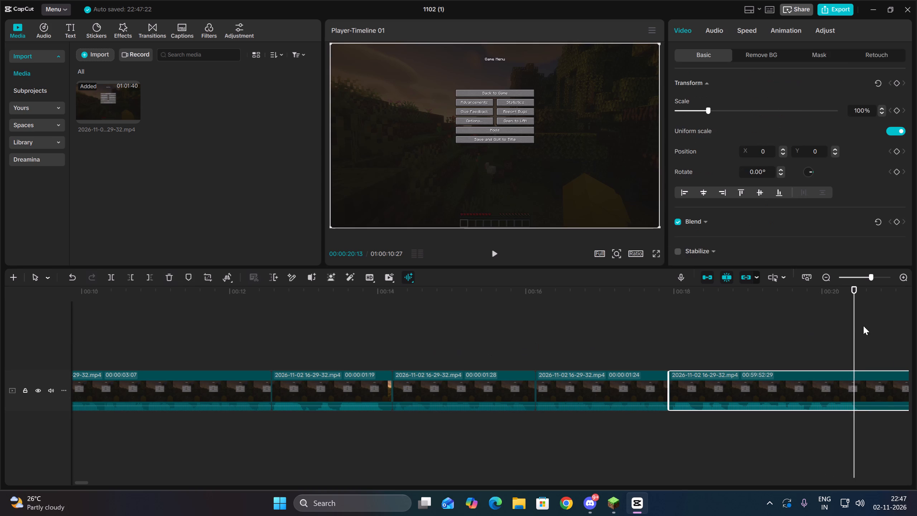
drag(851, 328, 856, 326)
drag(783, 349, 784, 409)
click(115, 275)
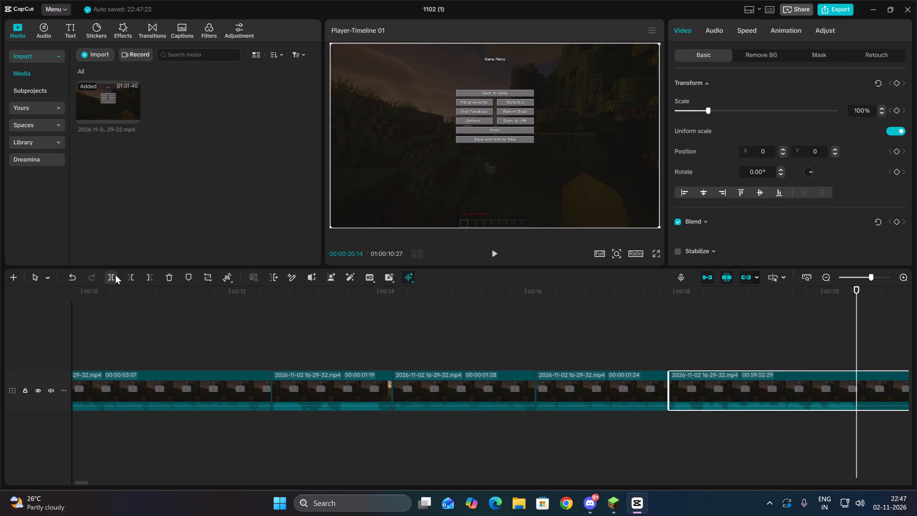
Play on from the split and cut away the beginning of the long last clip up to 00:00:22:04.
key(space)
double_click(825, 277)
key(space)
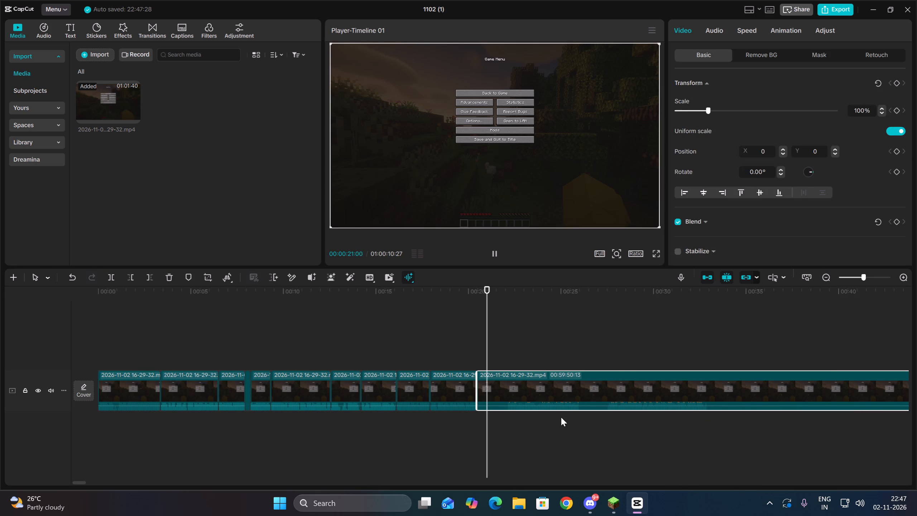
key(space)
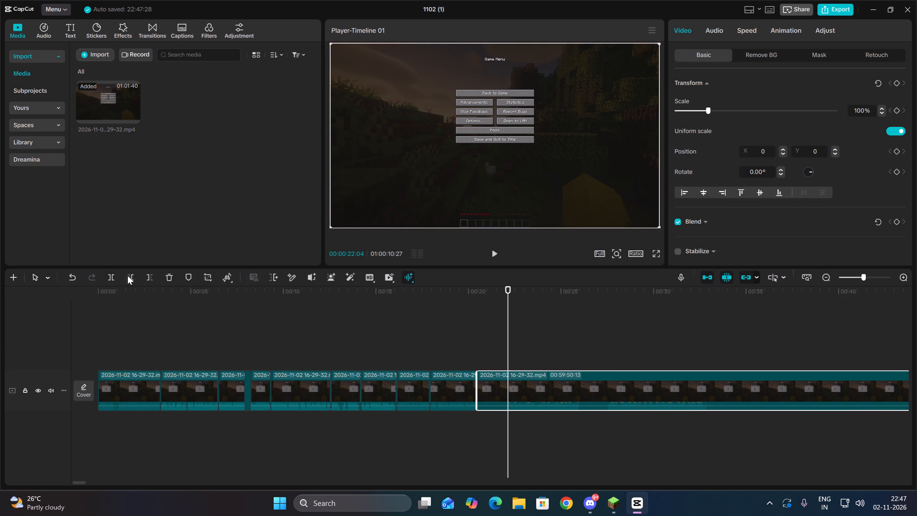
click(128, 276)
Sample the footage past the one-minute mark by ear and cut away the beginning of the long last clip up to 00:01:02:23.
key(space)
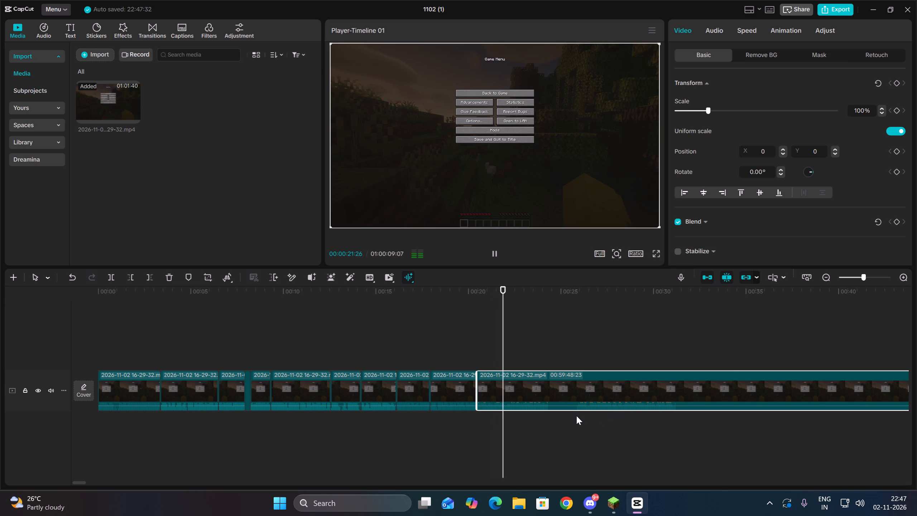
click(576, 416)
key(space)
drag(846, 334, 916, 334)
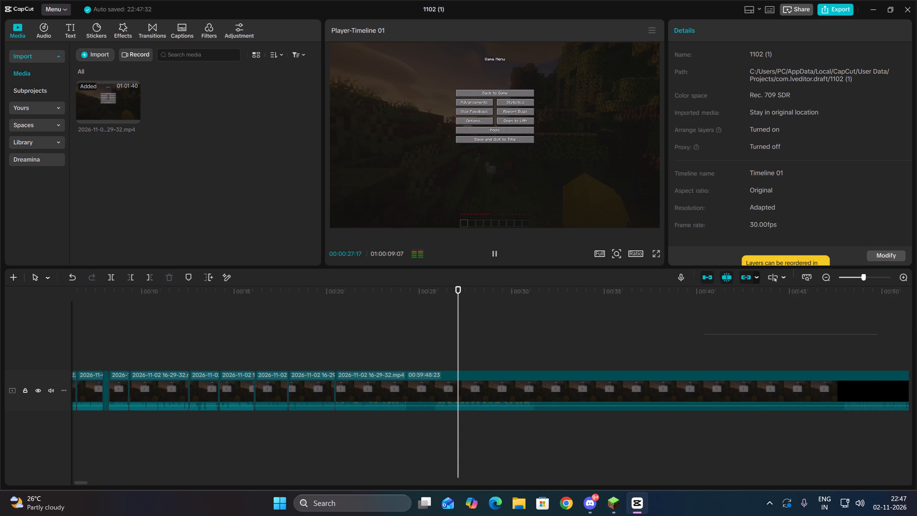
drag(916, 334, 916, 333)
click(714, 418)
key(space)
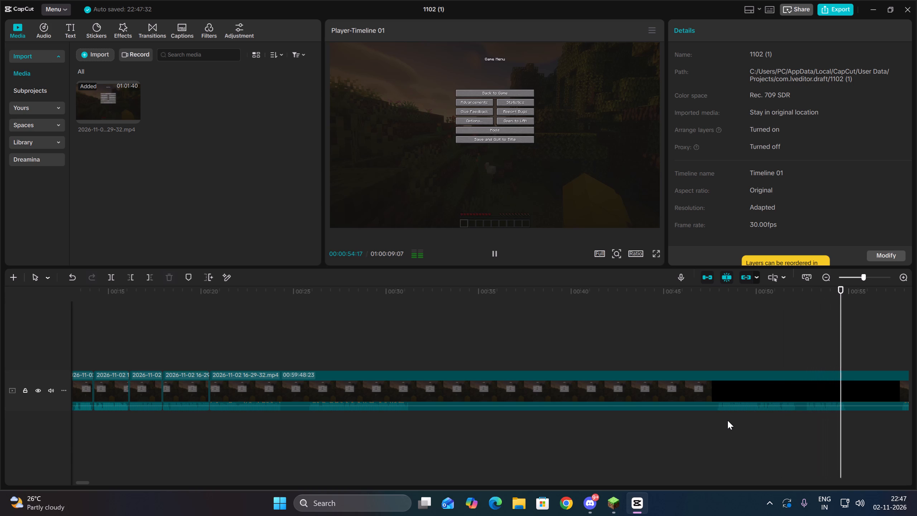
click(830, 280)
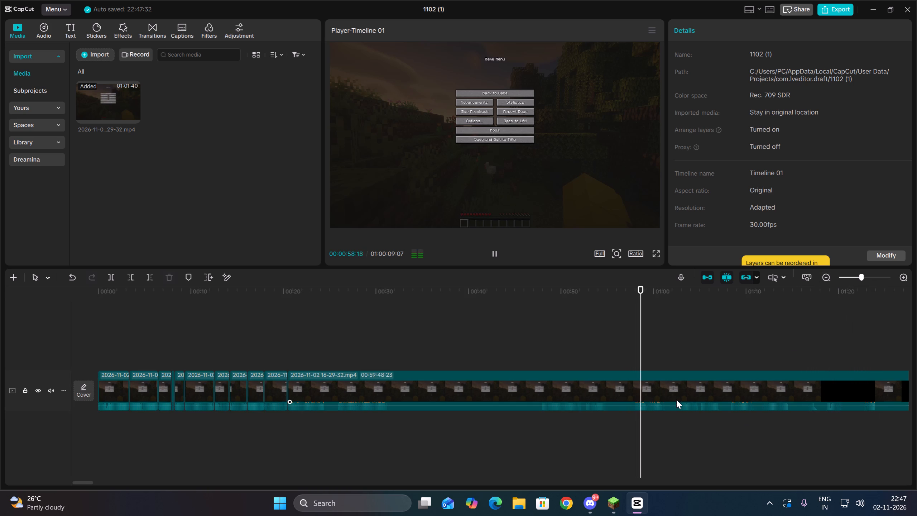
click(677, 430)
key(space)
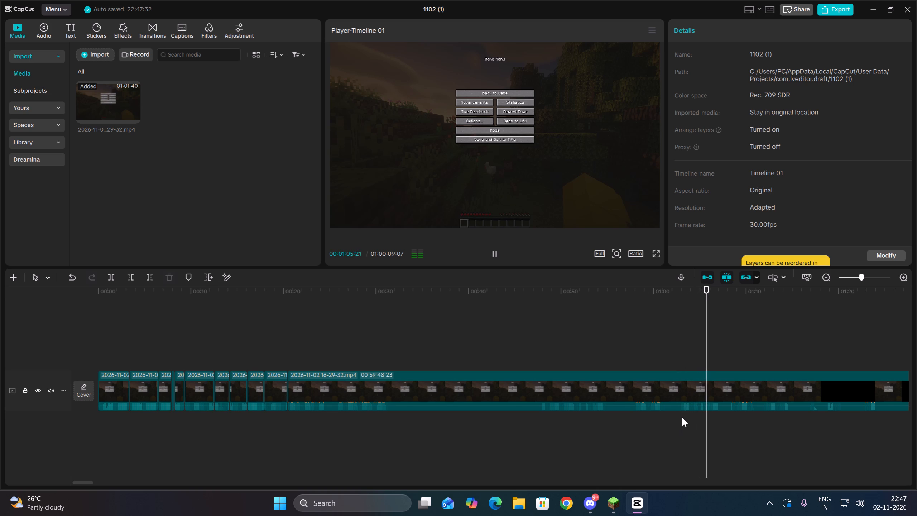
click(680, 419)
drag(707, 429, 711, 389)
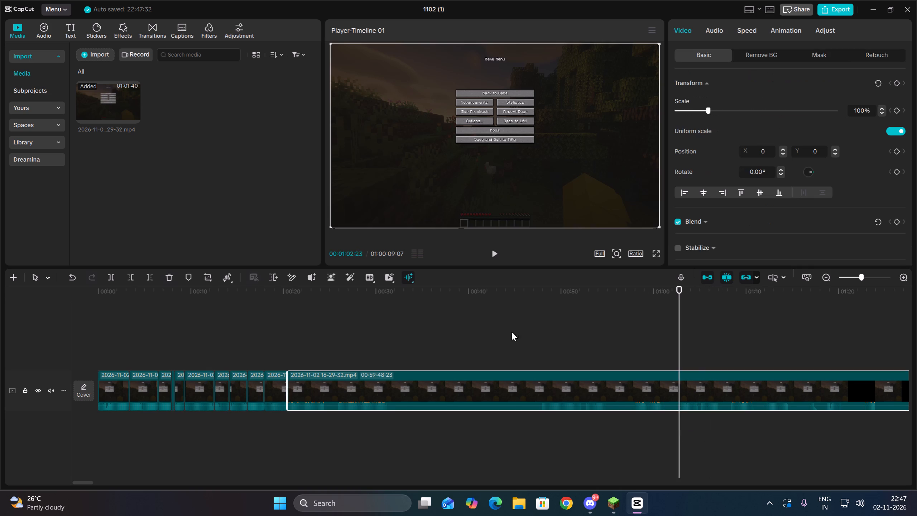
click(128, 275)
Replay the joins of the last few clips and trim the beginning of the long last clip up to 00:00:20:18.
key(Up)
key(space)
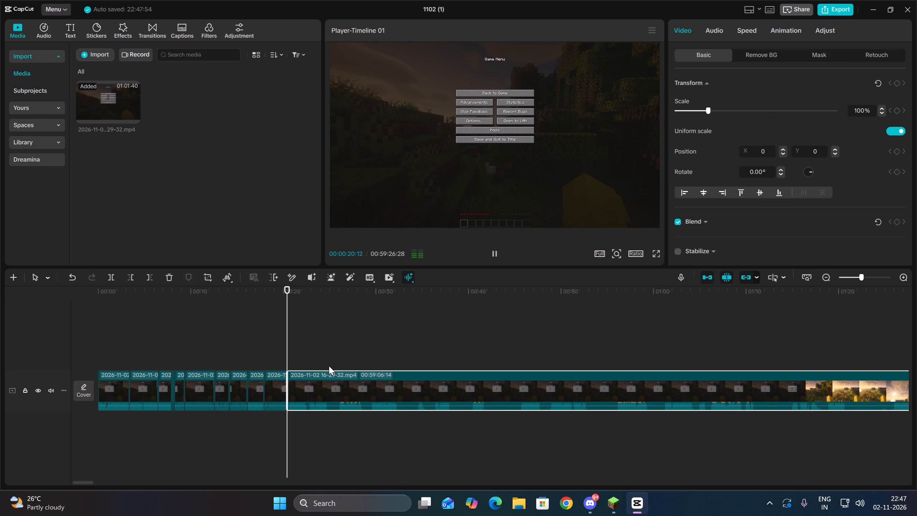
triple_click(904, 279)
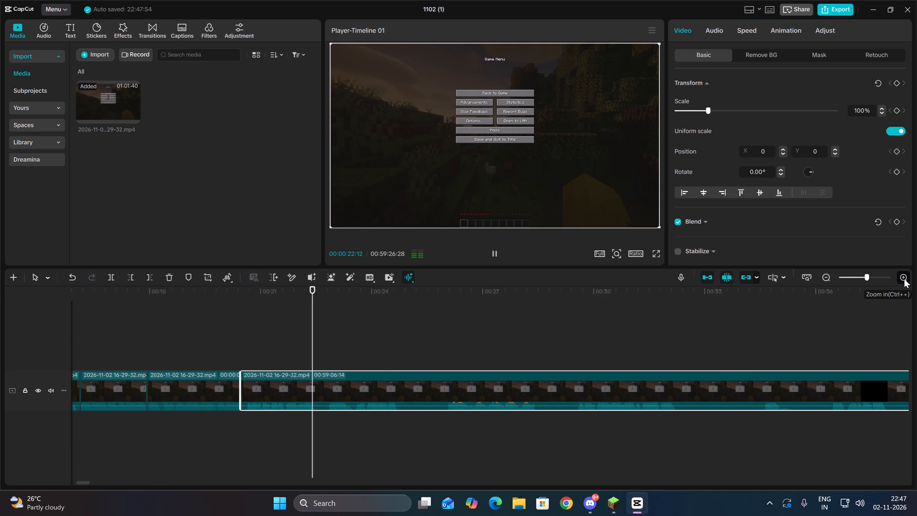
key(Up)
key(Up)
key(space)
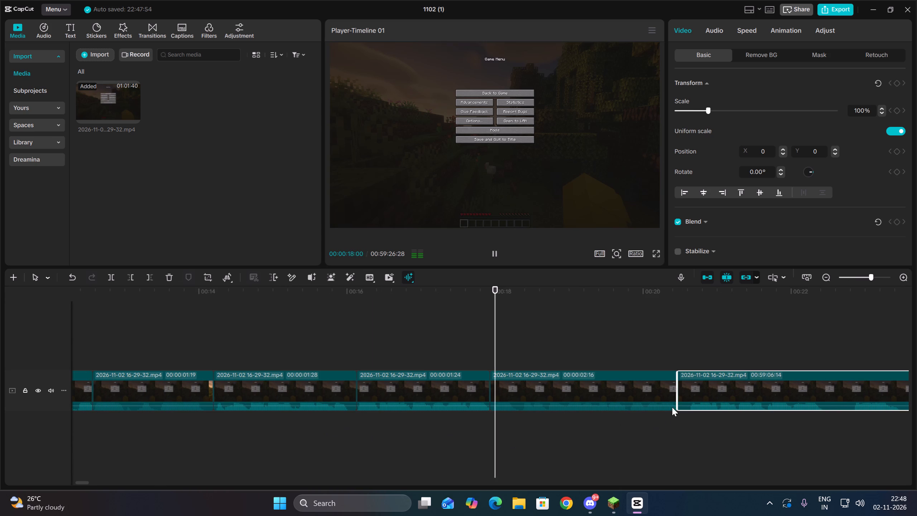
key(Up)
key(Up)
key(space)
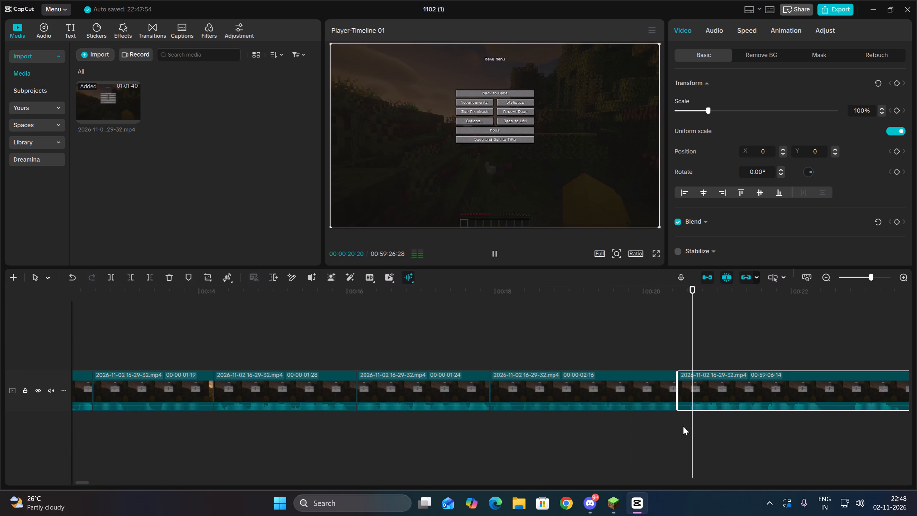
double_click(685, 415)
drag(704, 429, 705, 402)
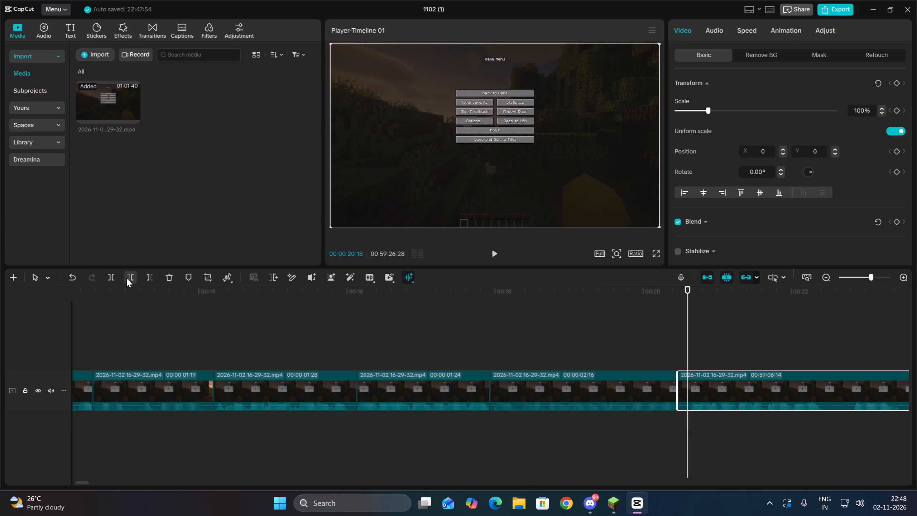
click(126, 278)
Play the start of the long last clip and split it shortly after 00:00:22.
key(space)
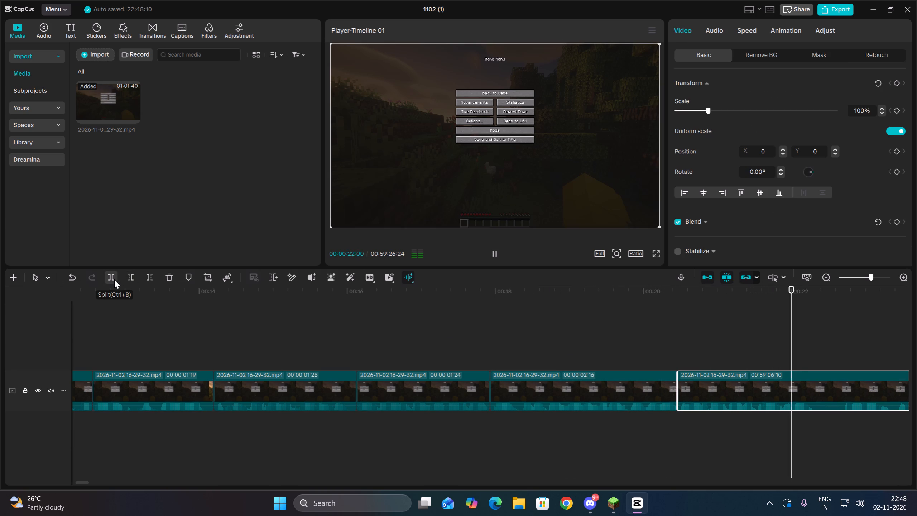
key(space)
click(114, 279)
Play on from the split and trim the beginning of the long last clip up to 00:00:22:16, then again up to 00:00:22:13.
key(space)
key(space)
click(132, 274)
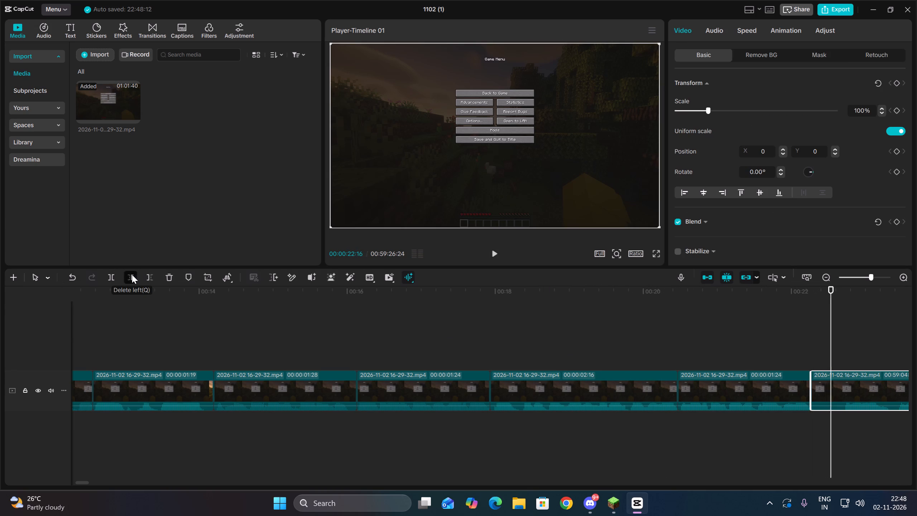
key(space)
key(Up)
key(space)
key(space)
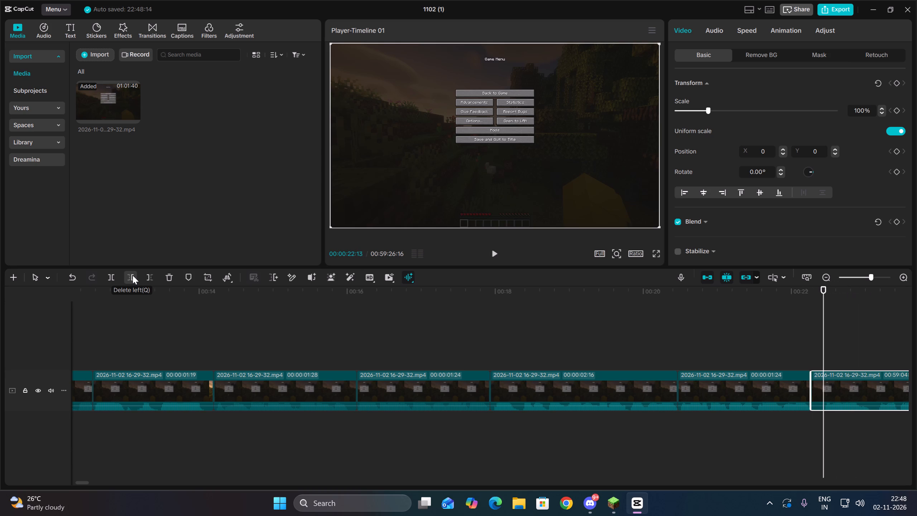
click(133, 275)
Play the trimmed long last clip, find the end of its opening section and split it at 00:00:24:05.
key(space)
click(826, 278)
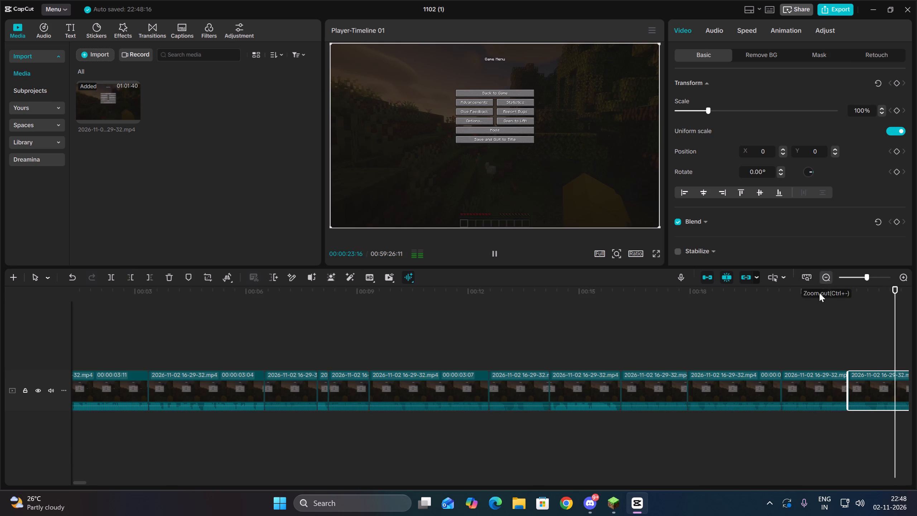
key(space)
double_click(163, 416)
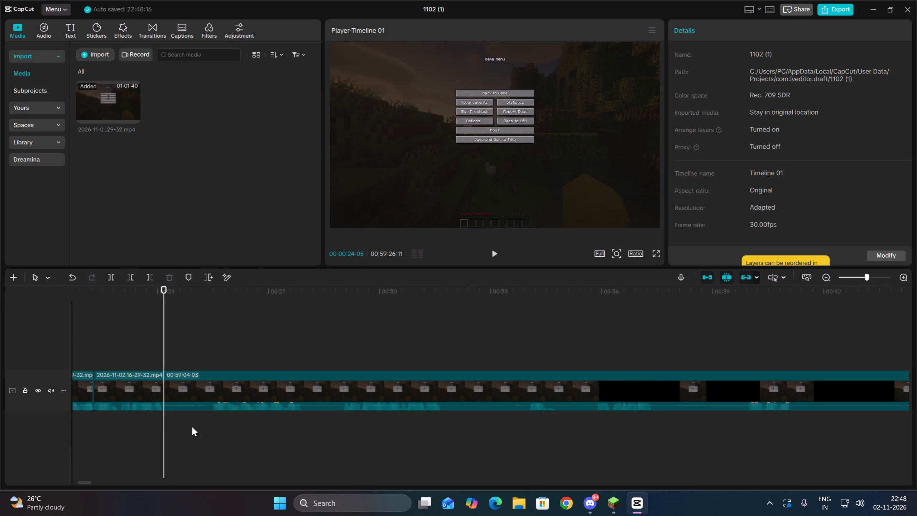
drag(196, 427, 209, 374)
click(112, 274)
Play on from the split and cut away the beginning of the long last clip up to 00:00:28:28.
key(space)
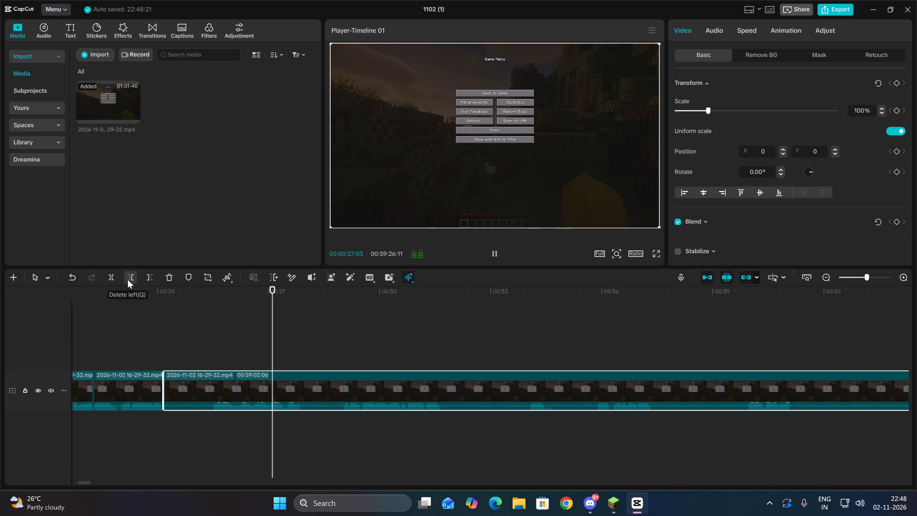
key(space)
click(128, 279)
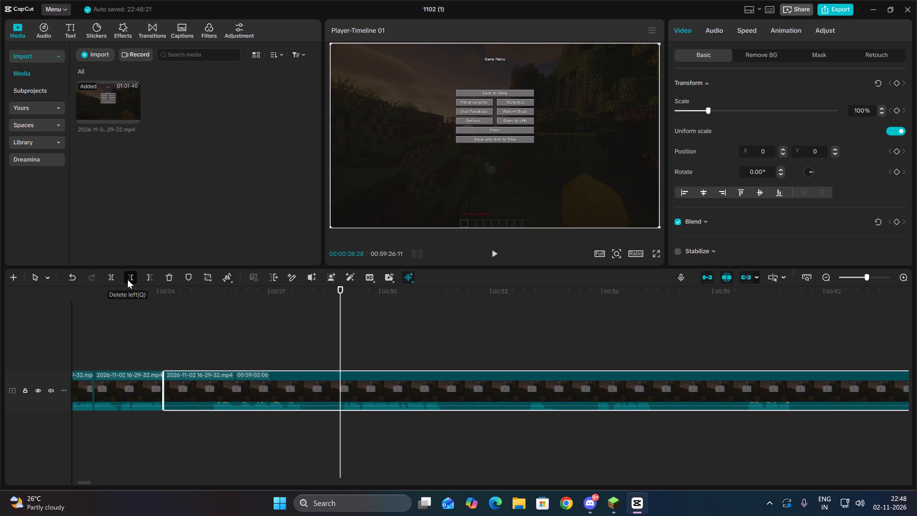
Play the new start of the long last clip and split it shortly before 00:00:27.
key(space)
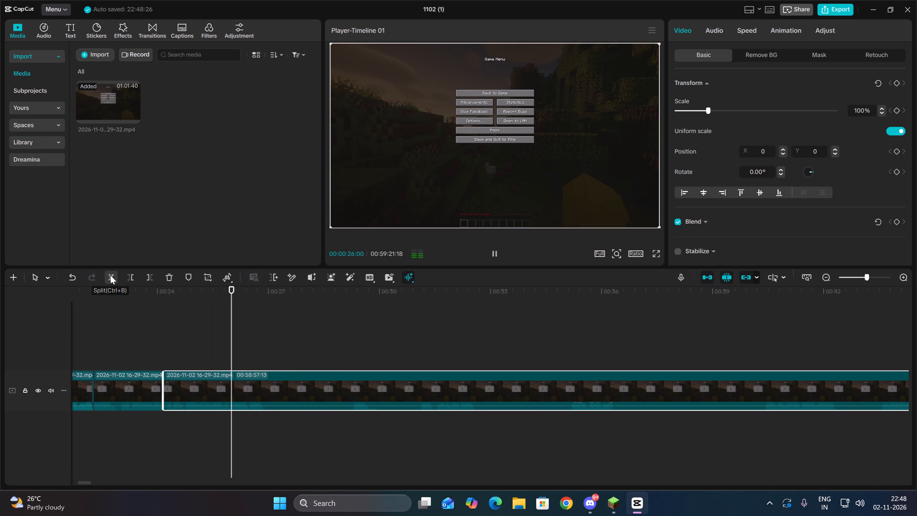
key(space)
click(110, 275)
Sample the following stretches of footage by ear and cut away the beginning of the long last clip up to 00:00:43:15.
key(space)
click(354, 421)
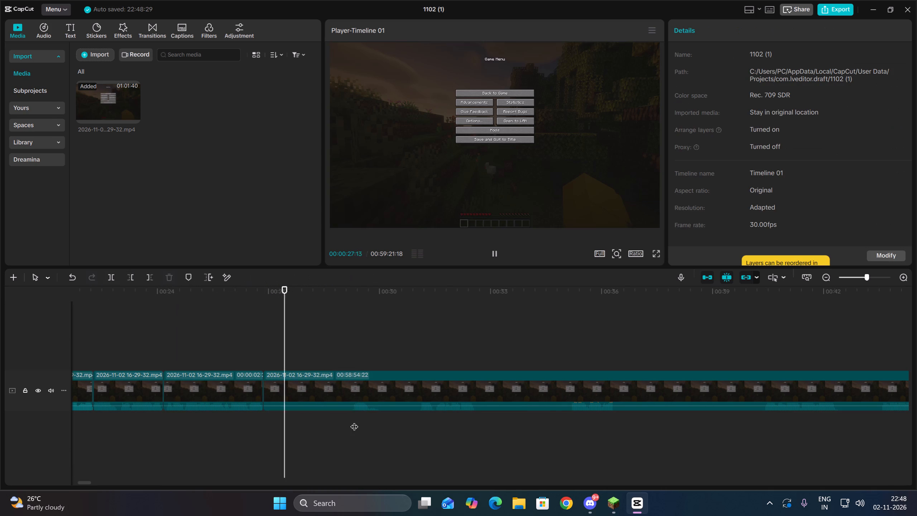
key(space)
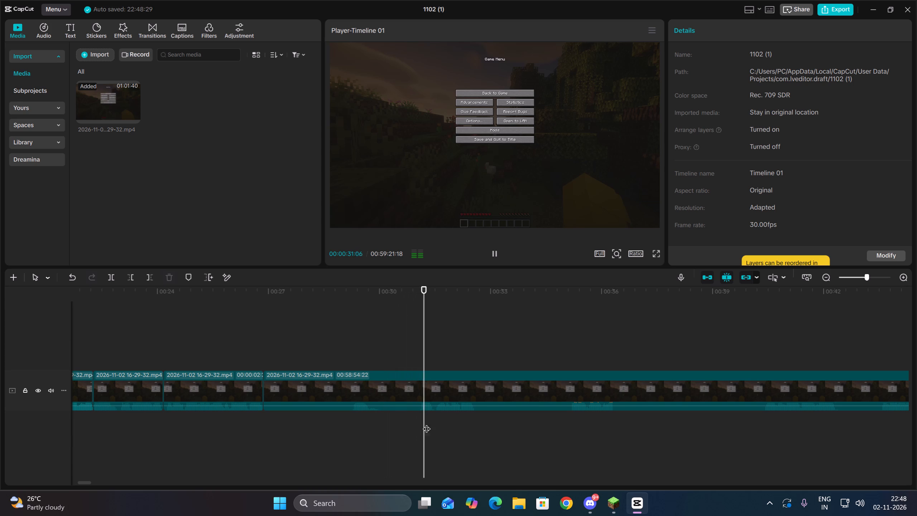
click(572, 420)
key(space)
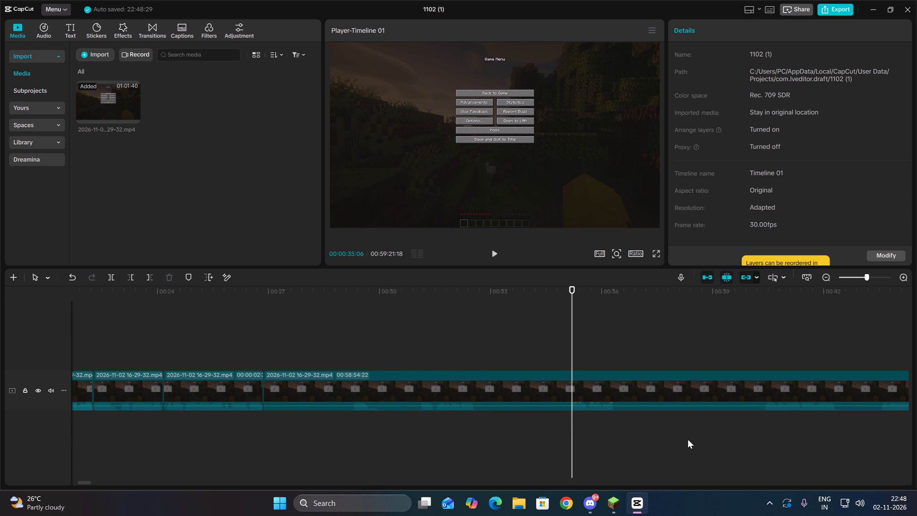
key(space)
key(space)
key(space)
click(764, 419)
key(space)
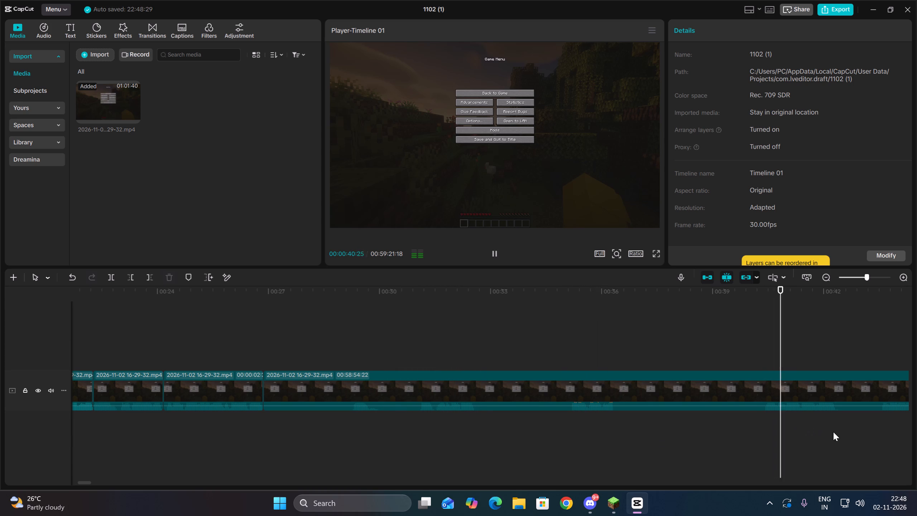
click(875, 427)
key(space)
key(space)
drag(826, 435, 912, 448)
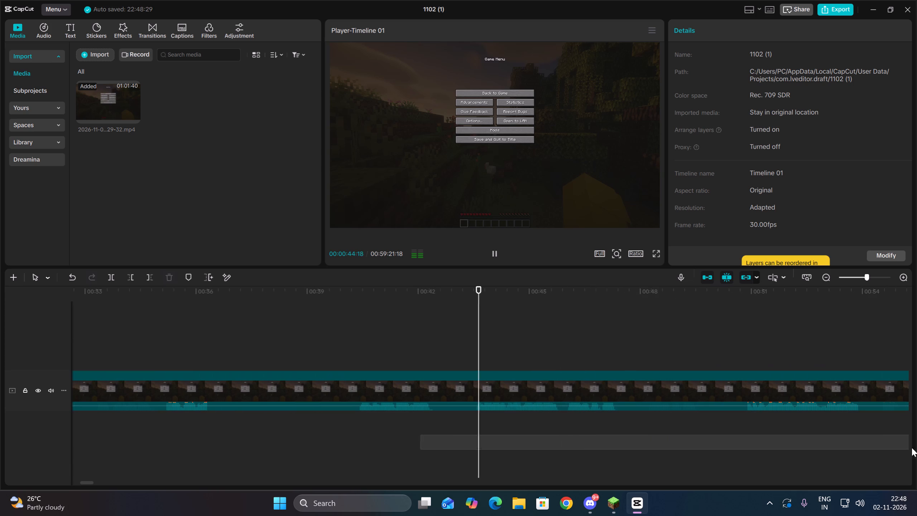
drag(912, 448, 916, 449)
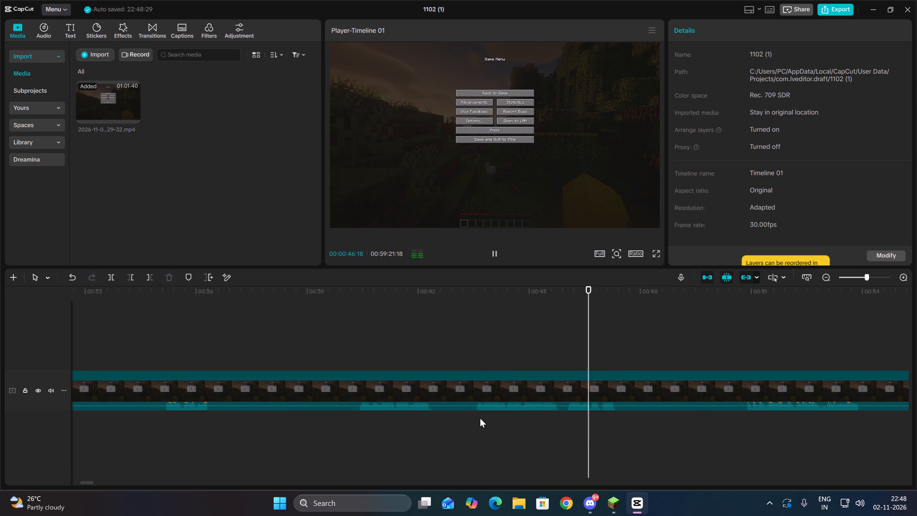
double_click(474, 417)
drag(501, 425, 510, 385)
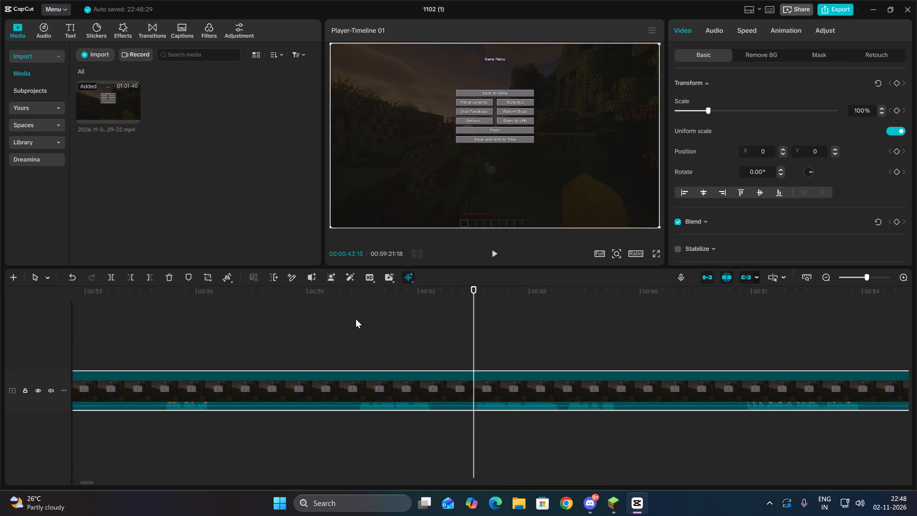
click(133, 279)
Play the new start of the long last clip and split it shortly after 00:00:29.
key(space)
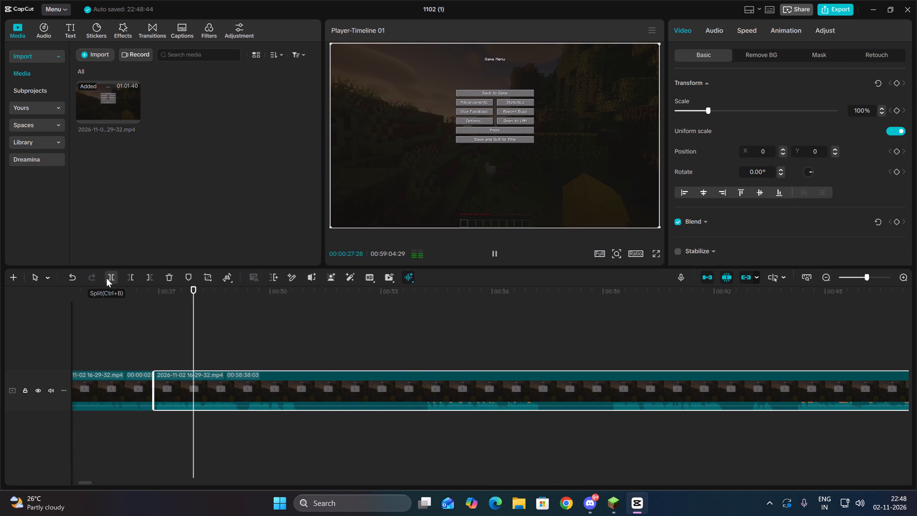
key(space)
click(106, 278)
Play on from the split and trim a few frames off the beginning of the long last clip.
key(space)
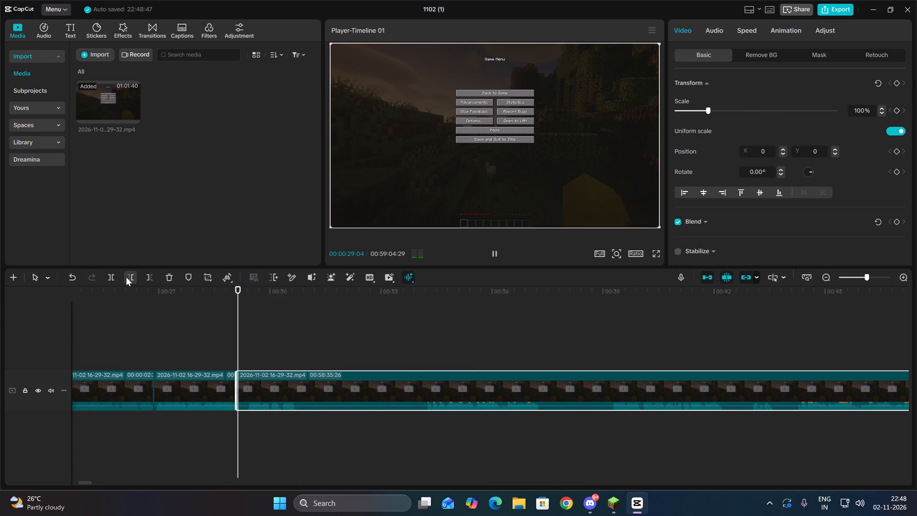
key(space)
click(126, 277)
Play the trimmed start of the long last clip and split it about half a second after 00:00:30.
key(space)
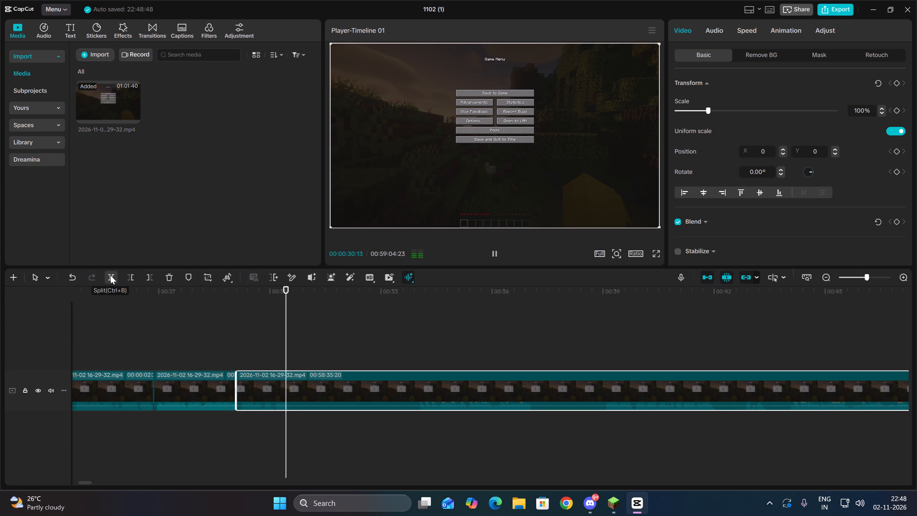
key(space)
click(110, 275)
Sample the footage after the split by ear and delete the short clip just before the long last clip.
key(space)
click(419, 421)
key(space)
key(space)
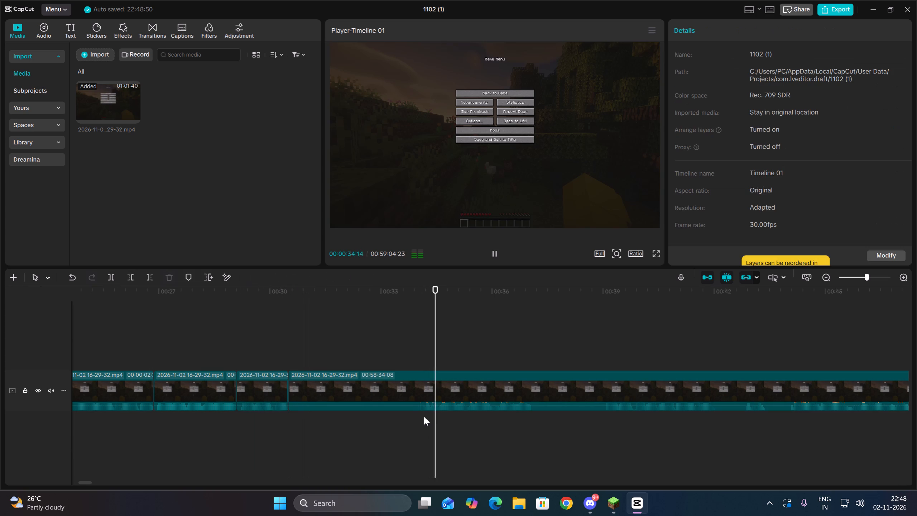
click(605, 413)
key(space)
key(space)
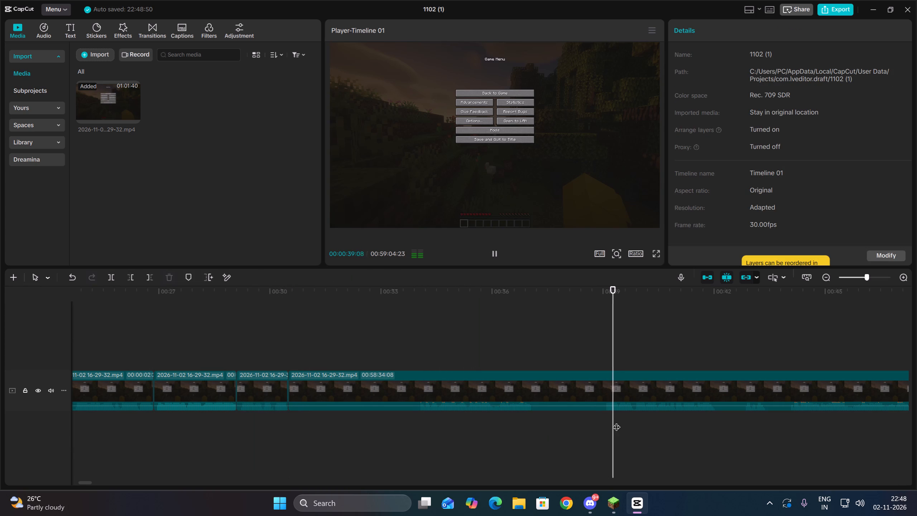
drag(270, 352, 267, 403)
key(Delete)
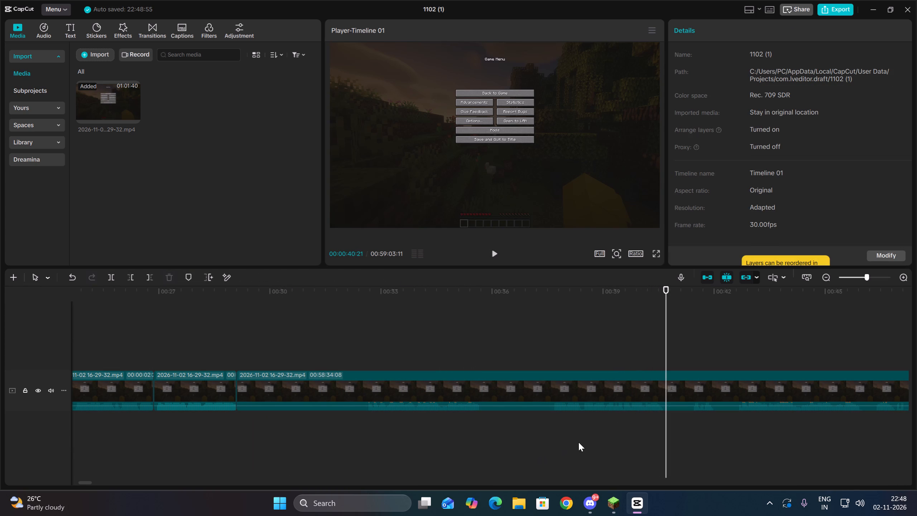
Cut away the beginning of the long last clip up to 00:00:37:20.
click(554, 417)
drag(580, 432, 587, 390)
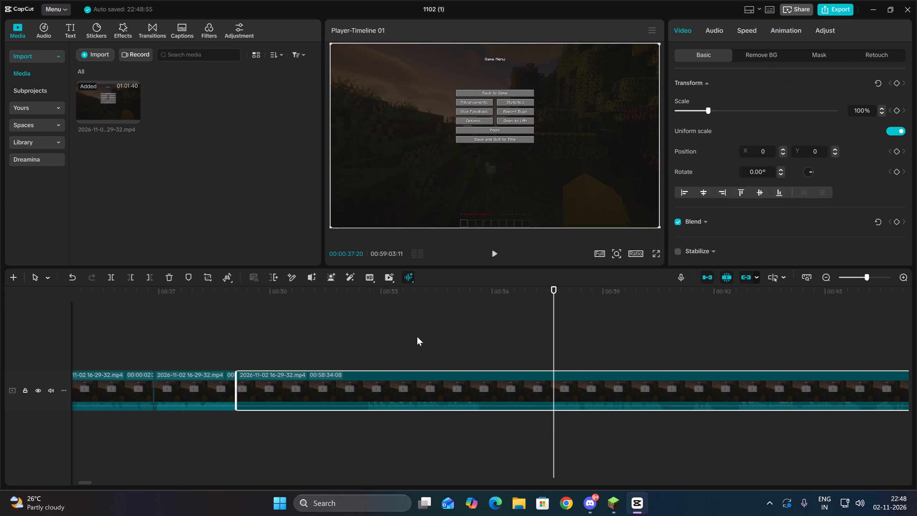
click(130, 277)
Play the new start of the long last clip and split it at 00:00:32:01.
key(space)
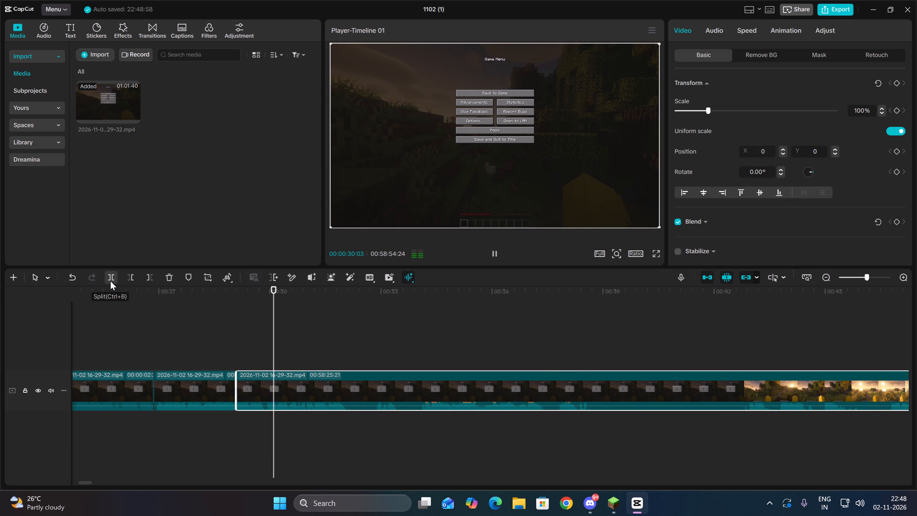
key(space)
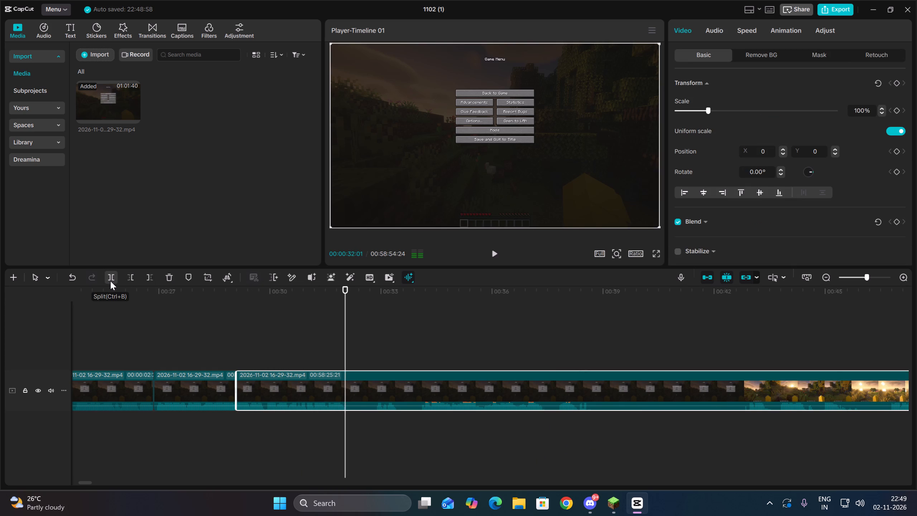
click(110, 281)
Play on from the split and cut away the beginning of the long last clip up to about 00:00:32:27.
key(space)
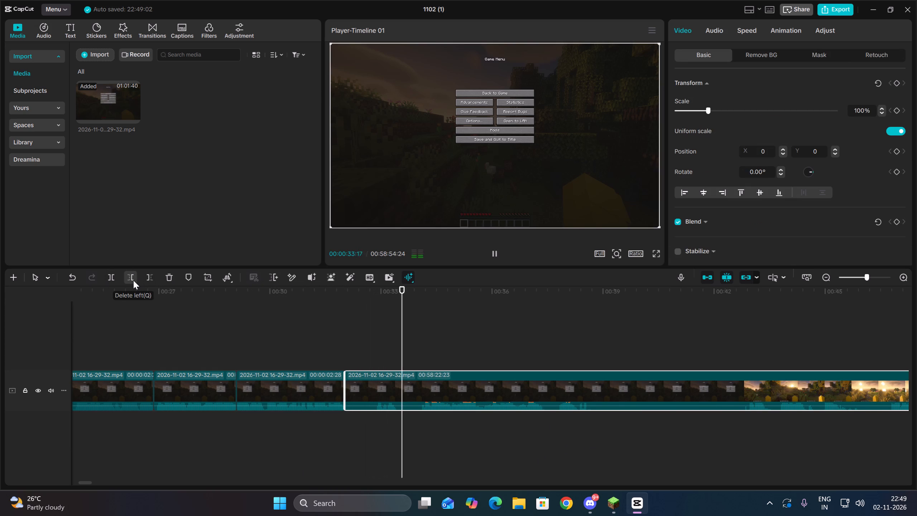
click(377, 417)
drag(392, 425, 403, 396)
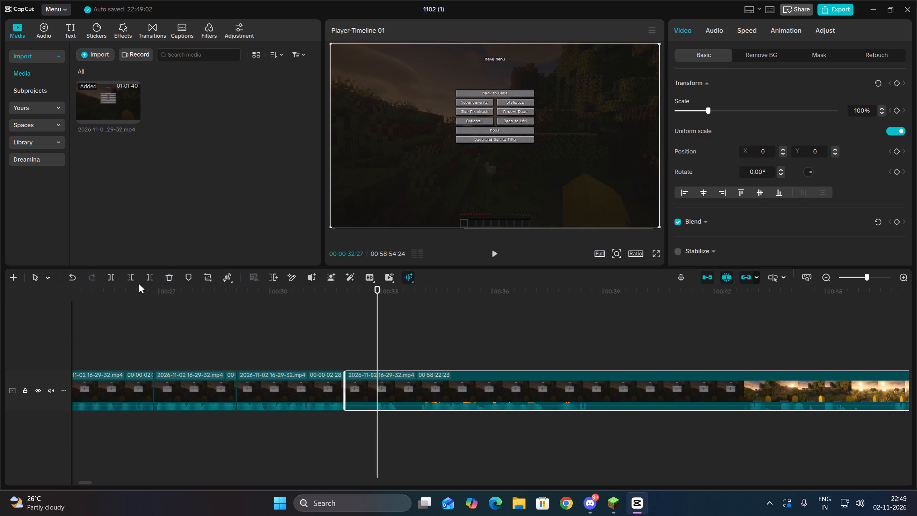
click(139, 279)
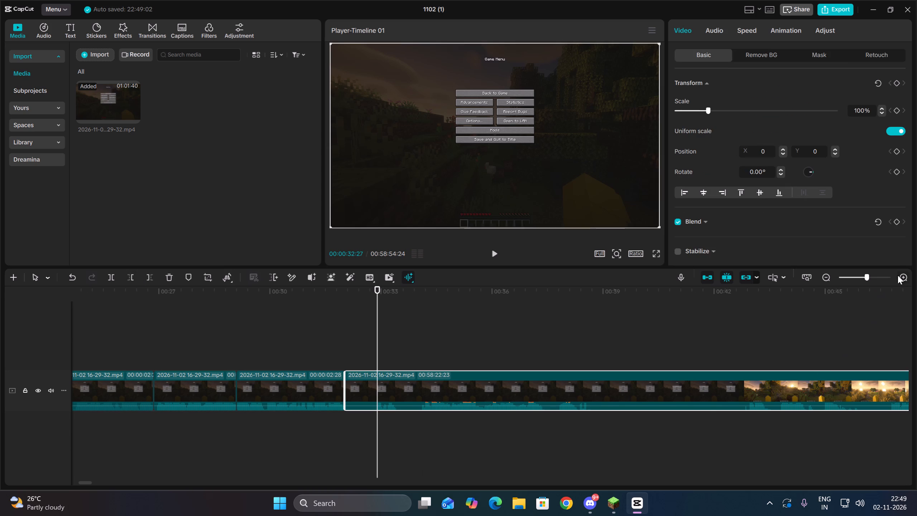
double_click(898, 275)
click(372, 415)
drag(396, 419, 400, 371)
click(135, 280)
Play the trimmed start of the long last clip and split it at 00:00:32:17.
key(space)
key(space)
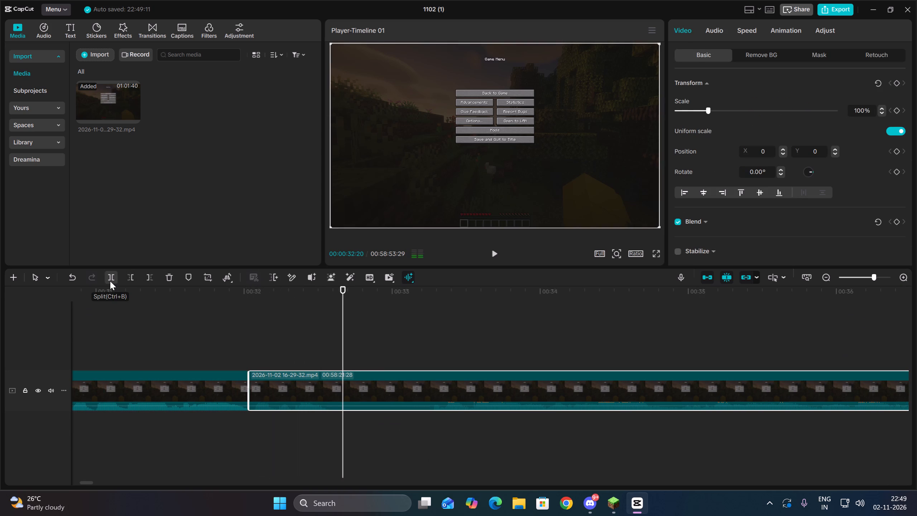
click(326, 418)
drag(355, 429, 371, 360)
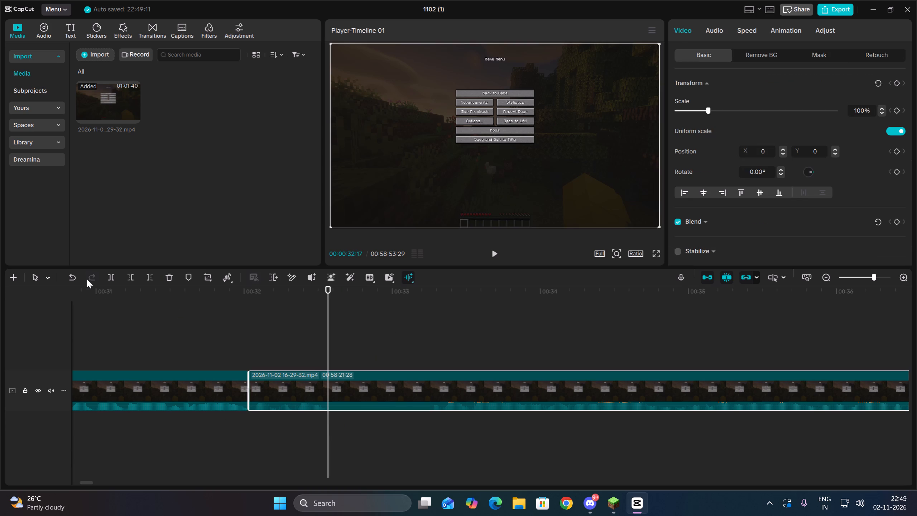
click(115, 278)
Play on through the long last clip and check the footage after the pause-menu section.
key(space)
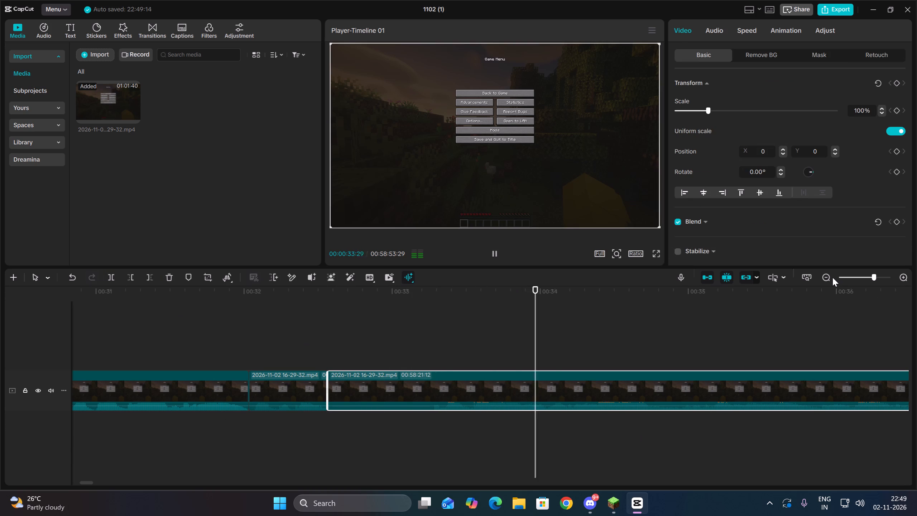
triple_click(830, 276)
click(830, 276)
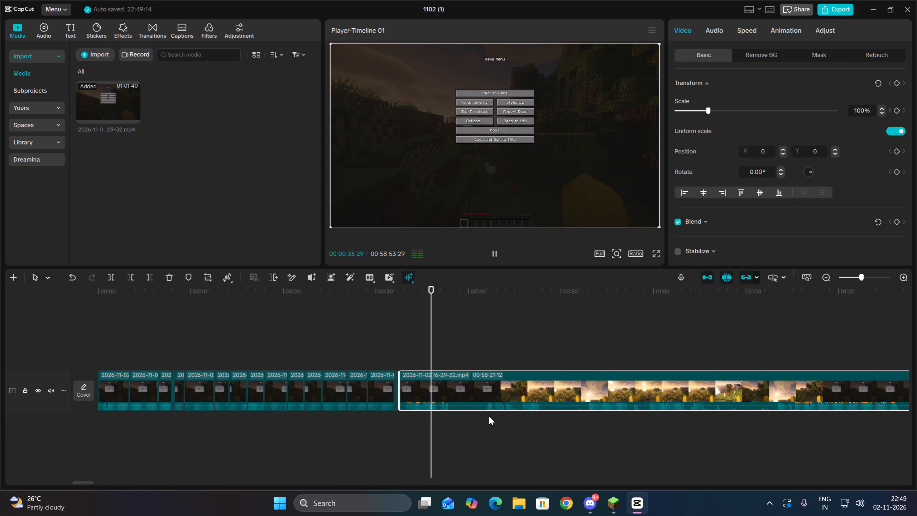
click(484, 414)
key(space)
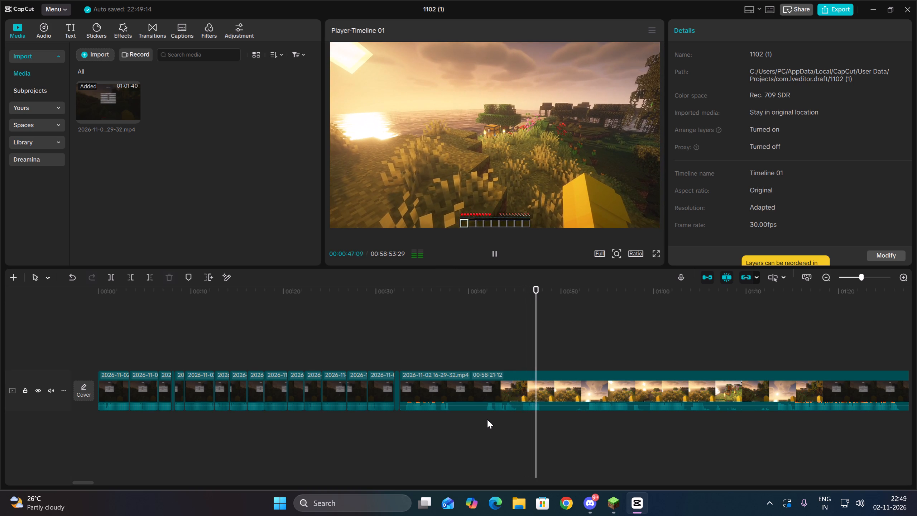
click(587, 419)
key(space)
key(space)
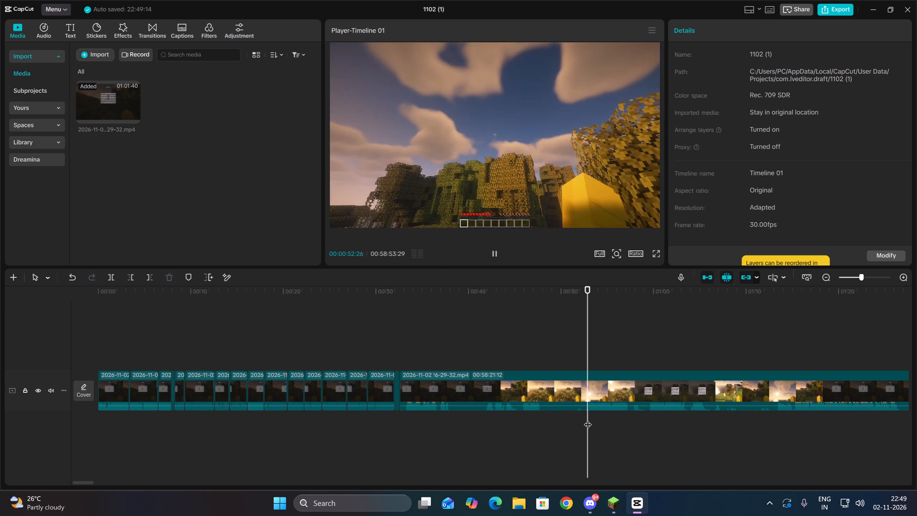
Cut away the pause-menu beginning of the long last clip up to 00:00:42:03, where the gameplay starts.
double_click(486, 414)
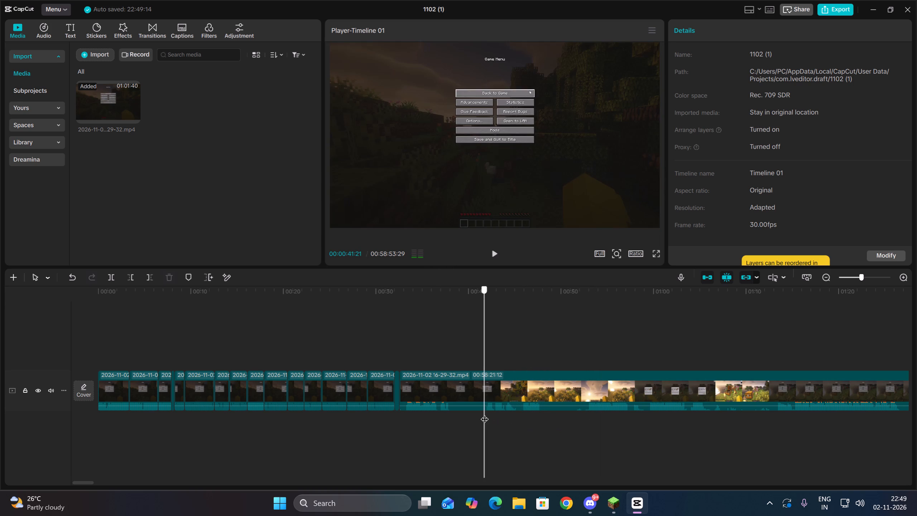
key(space)
drag(517, 412, 527, 354)
key(space)
triple_click(901, 276)
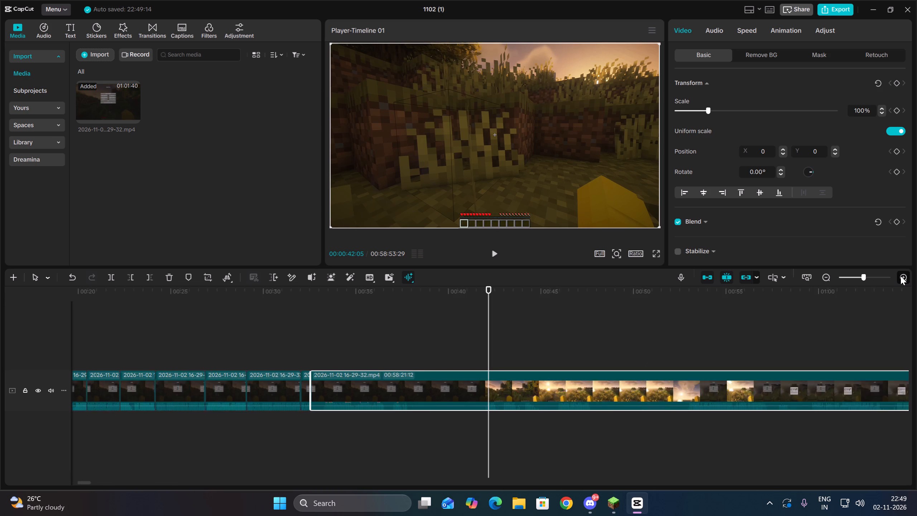
click(478, 416)
drag(481, 416, 484, 416)
drag(512, 426, 516, 382)
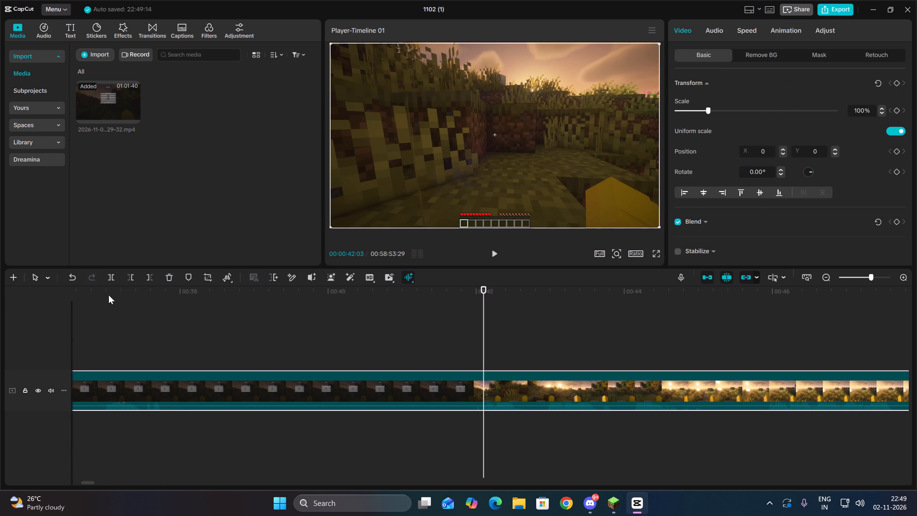
click(127, 274)
Play the trimmed start of the long last clip and extract its audio onto a separate track.
key(space)
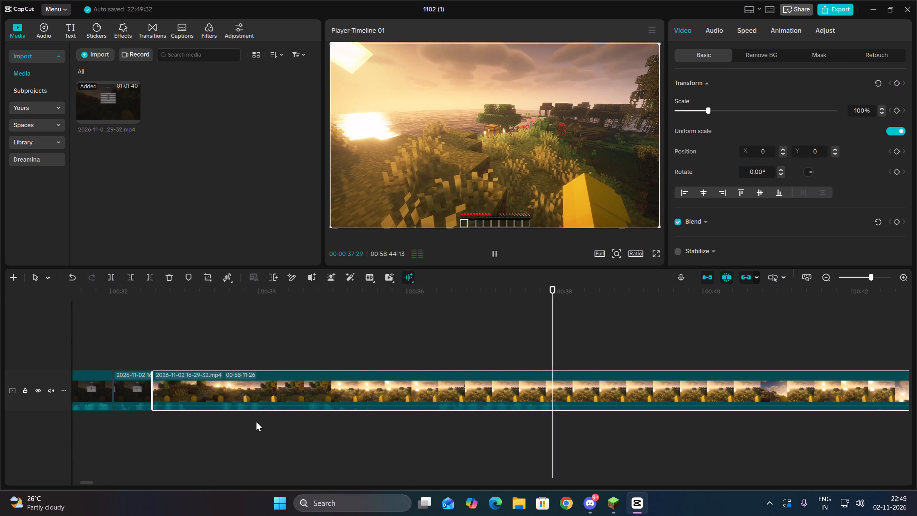
key(Up)
key(Up)
key(Down)
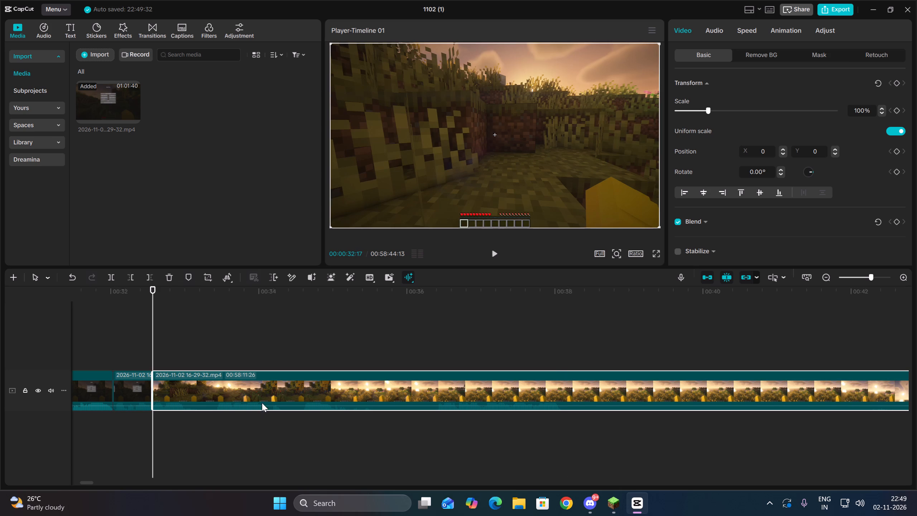
triple_click(827, 279)
click(827, 279)
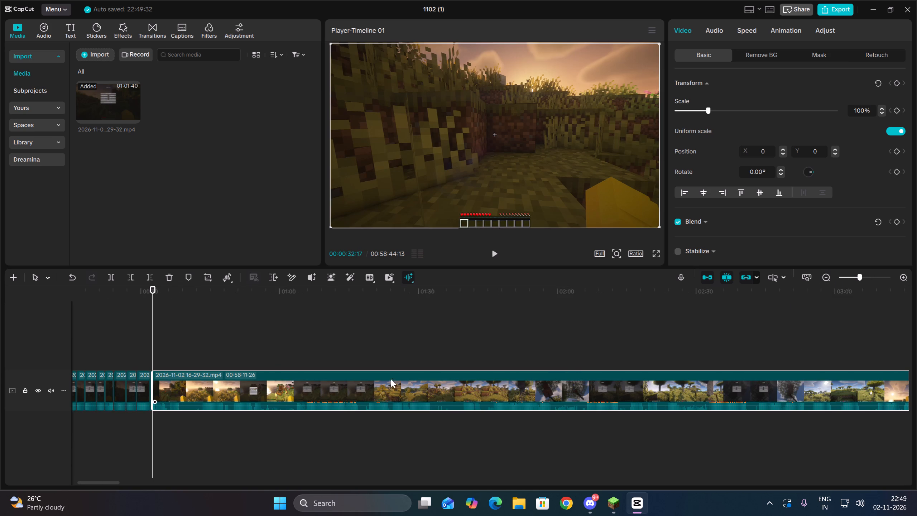
right_click(366, 385)
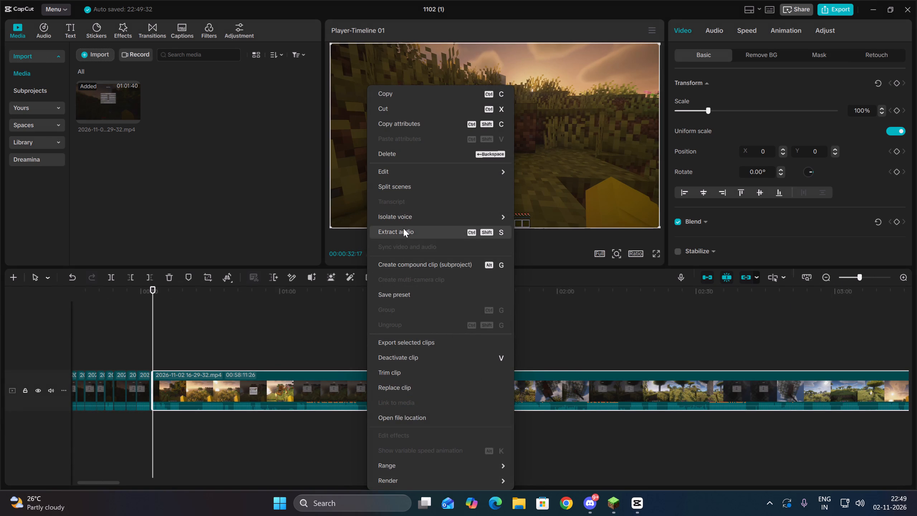
click(403, 228)
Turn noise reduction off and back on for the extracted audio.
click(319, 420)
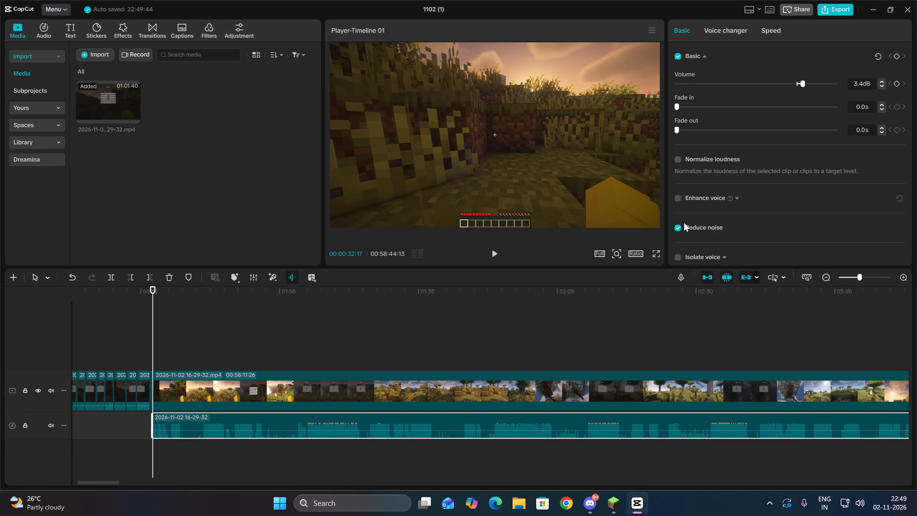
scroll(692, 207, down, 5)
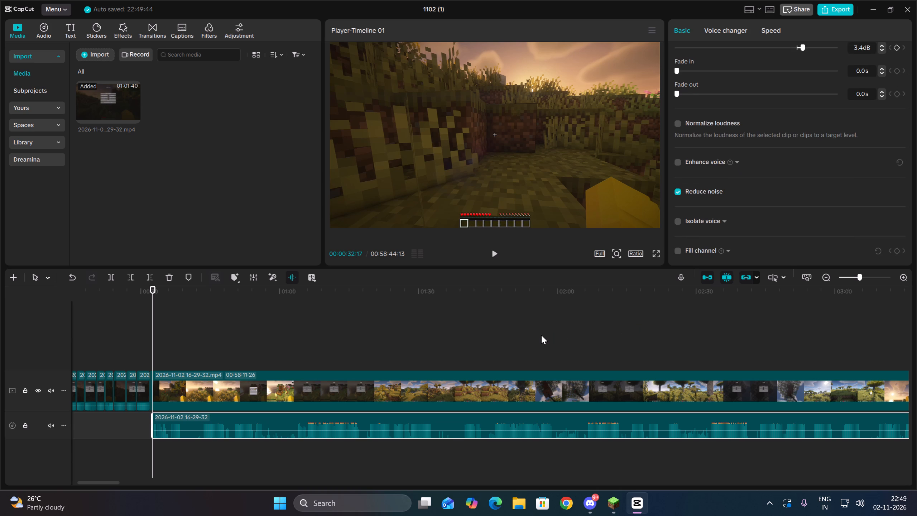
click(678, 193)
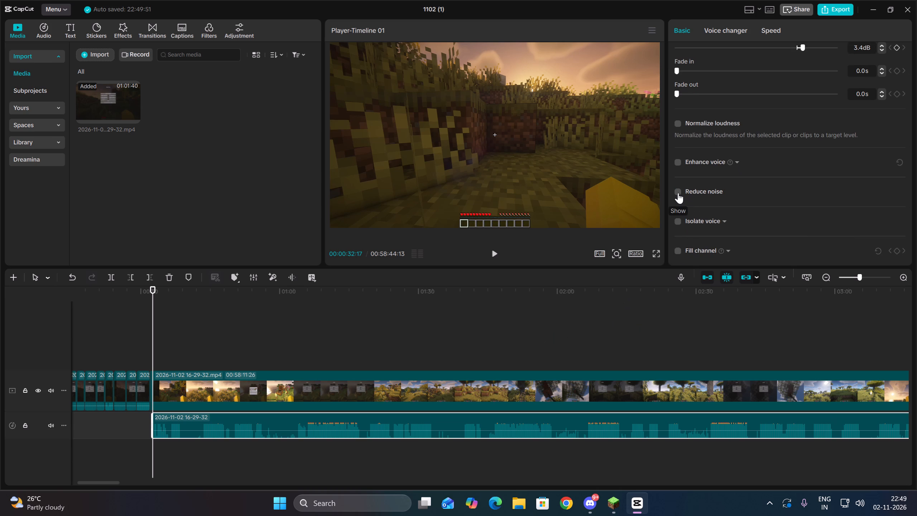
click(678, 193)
Play the start of the extracted audio and split it at 00:00:33:02, after the first spoken part.
triple_click(906, 279)
triple_click(905, 278)
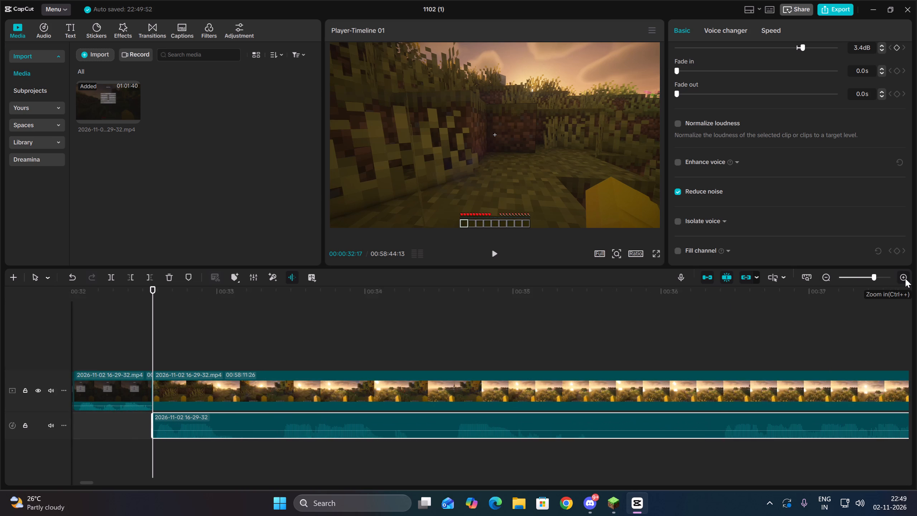
key(space)
key(space)
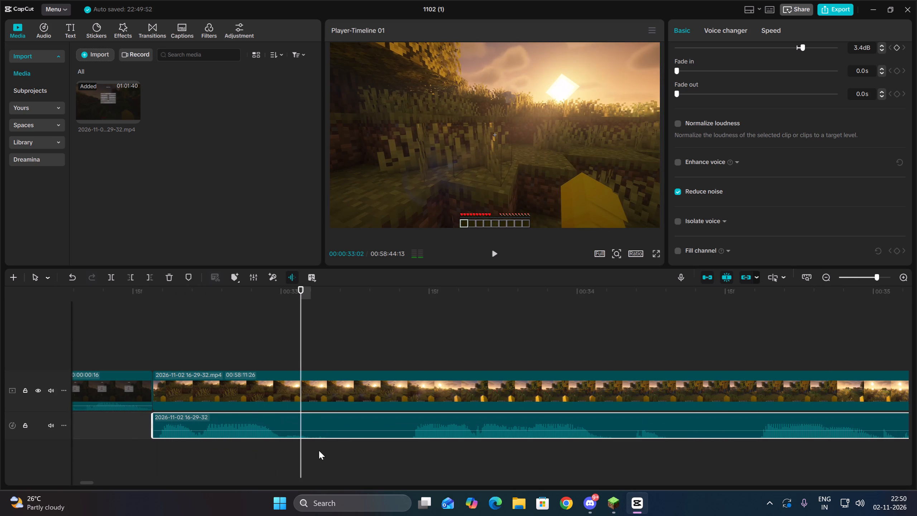
click(307, 450)
drag(307, 450, 303, 450)
drag(331, 443, 332, 417)
click(114, 279)
Cut away the silent start of the second audio piece up to 00:00:33:13 and move it against the first piece.
key(space)
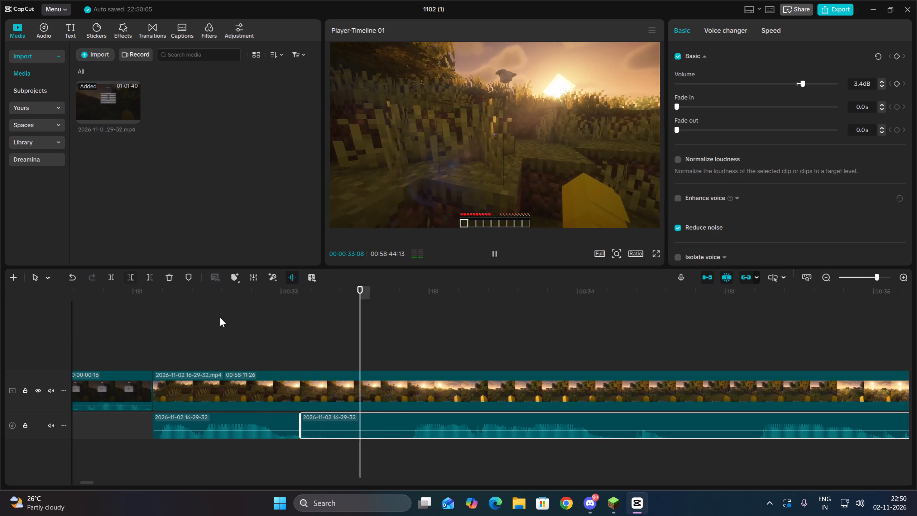
key(space)
click(132, 276)
drag(434, 423, 360, 425)
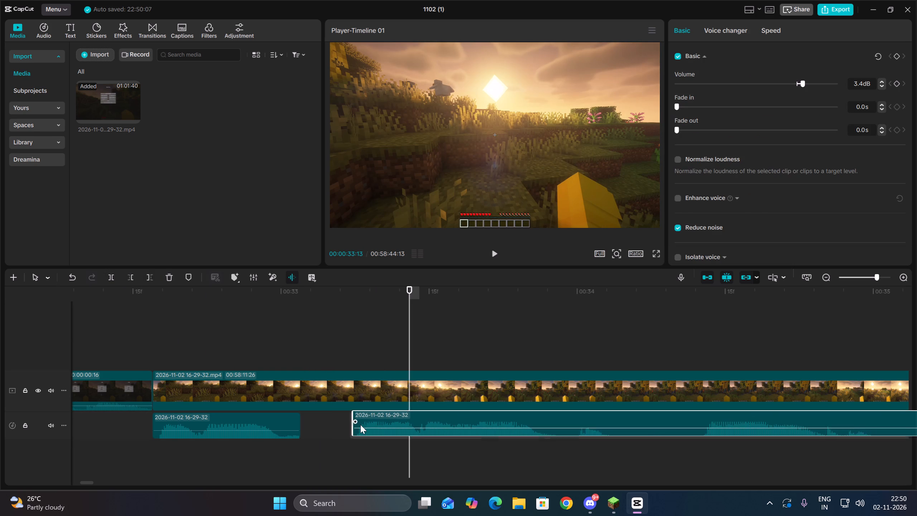
drag(360, 425, 327, 430)
Cut away the end of the first audio piece from 00:00:33:00 and move the following piece against it.
click(288, 449)
key(Up)
click(270, 420)
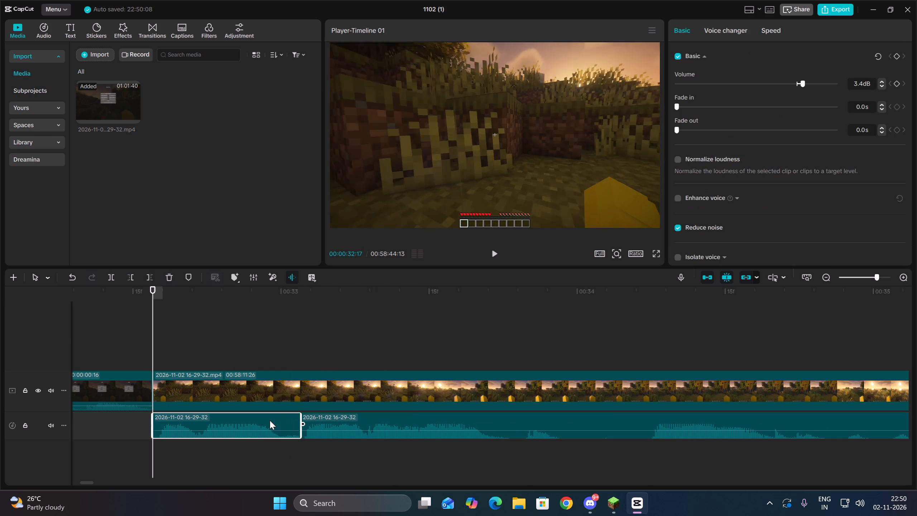
key(space)
key(space)
double_click(286, 450)
click(284, 425)
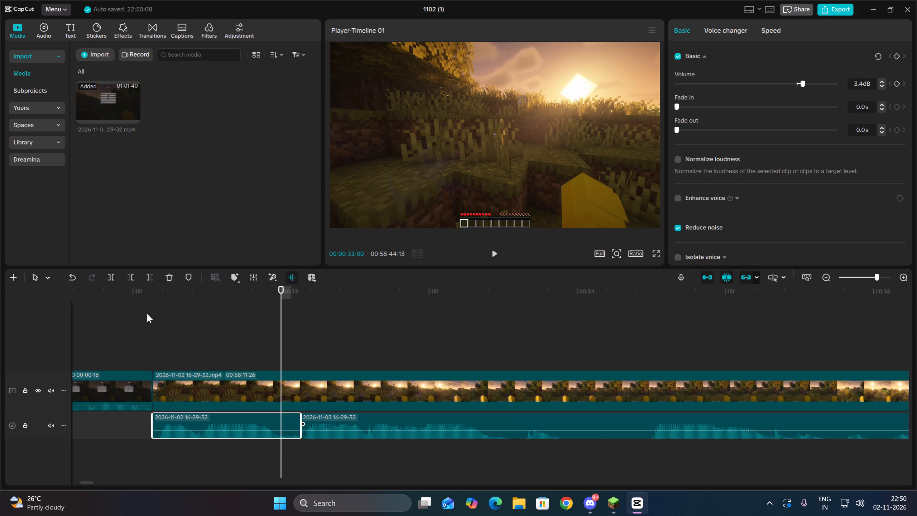
click(149, 278)
drag(335, 420, 318, 420)
Play the joined audio pieces and split the long second piece at 00:00:33:22.
key(Up)
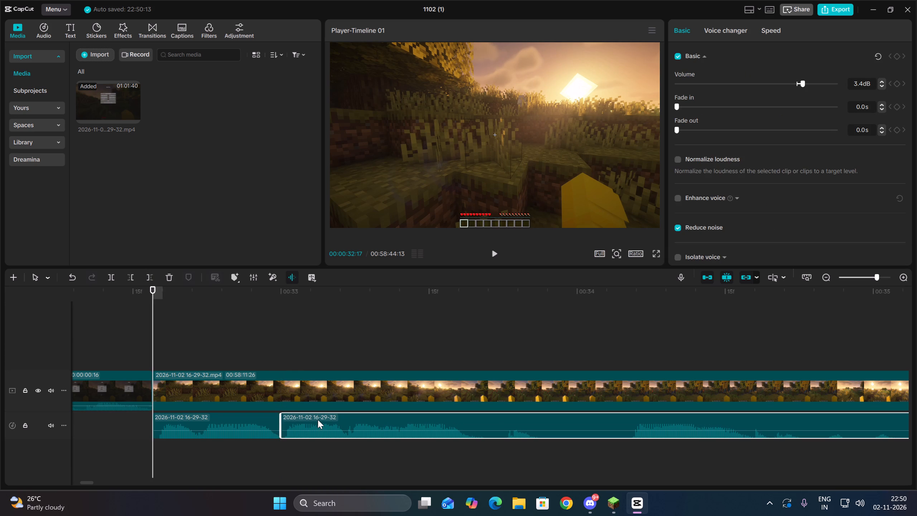
key(space)
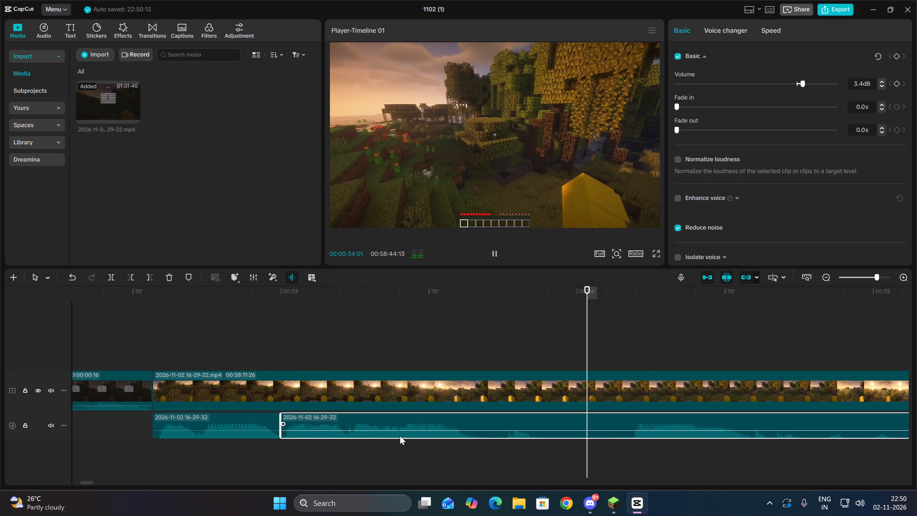
double_click(484, 455)
drag(524, 453, 528, 407)
key(space)
click(501, 449)
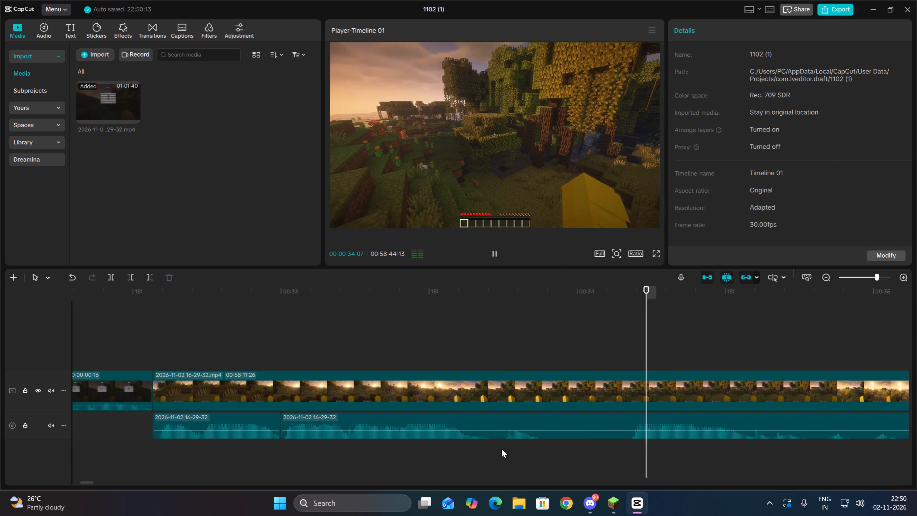
click(504, 448)
drag(531, 449, 527, 413)
click(105, 275)
Cut away the start of the last audio piece up to 00:00:34:06 and move it against the preceding piece.
key(space)
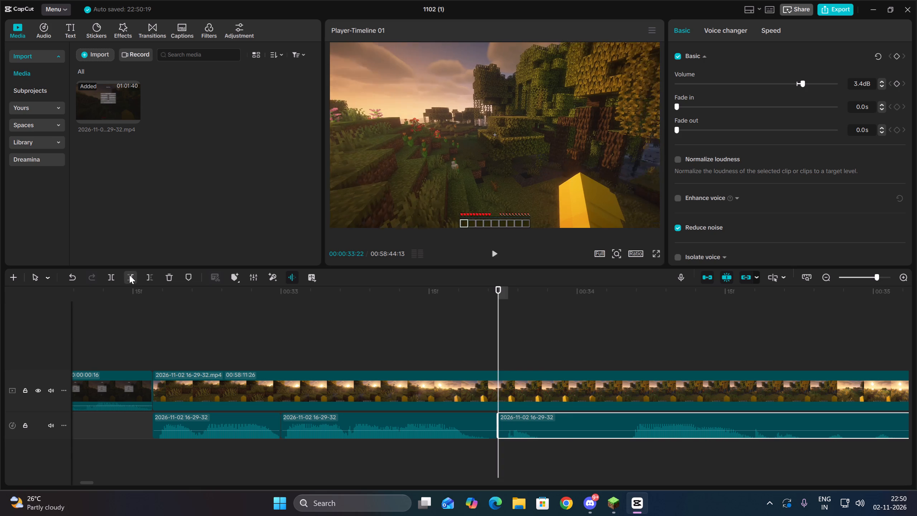
key(space)
click(129, 275)
drag(653, 419, 512, 424)
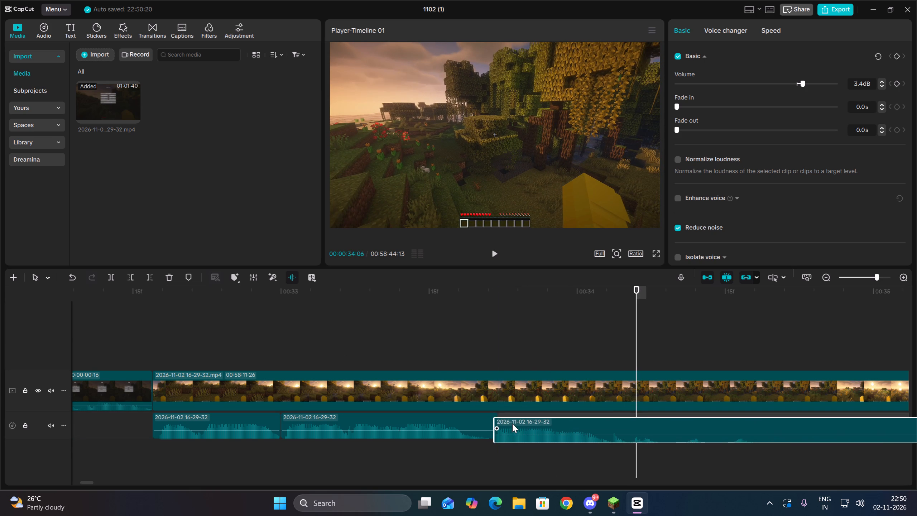
drag(512, 424, 516, 423)
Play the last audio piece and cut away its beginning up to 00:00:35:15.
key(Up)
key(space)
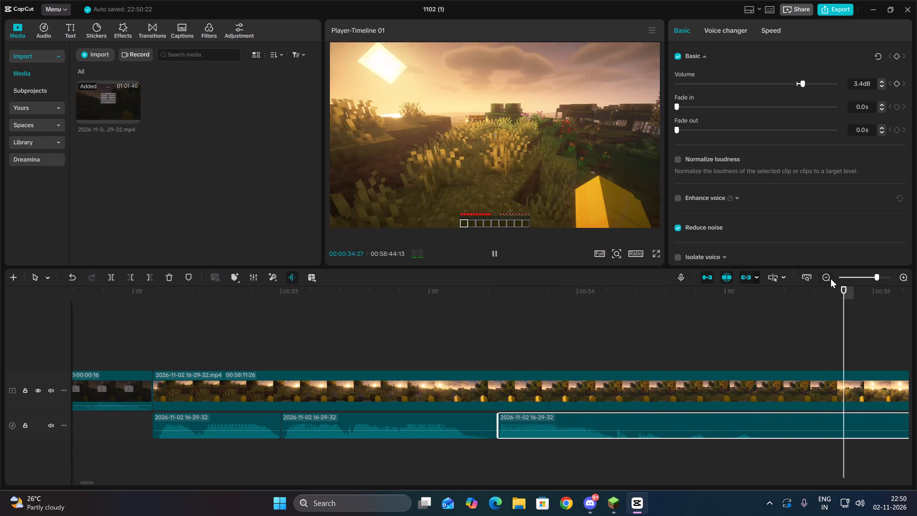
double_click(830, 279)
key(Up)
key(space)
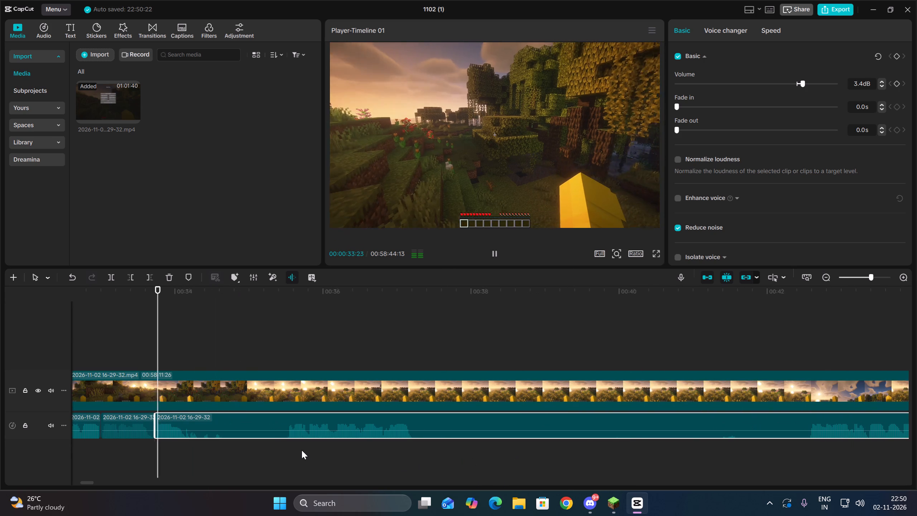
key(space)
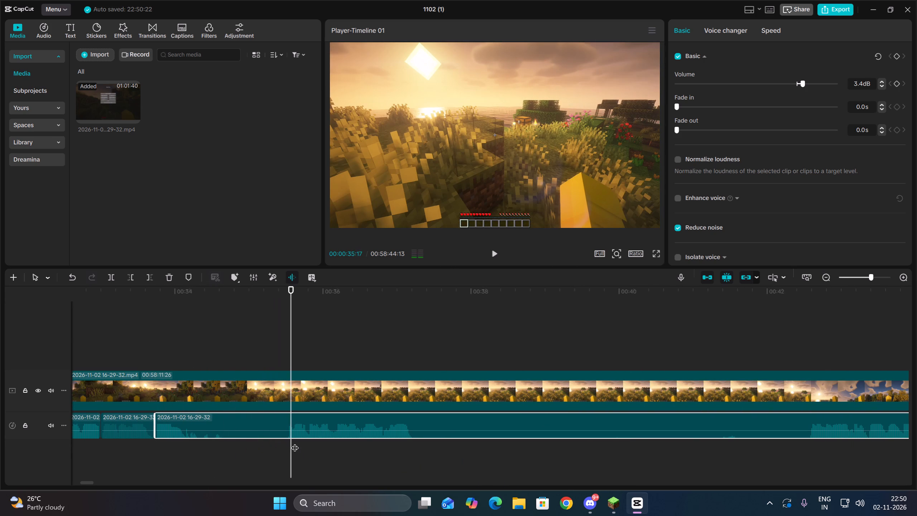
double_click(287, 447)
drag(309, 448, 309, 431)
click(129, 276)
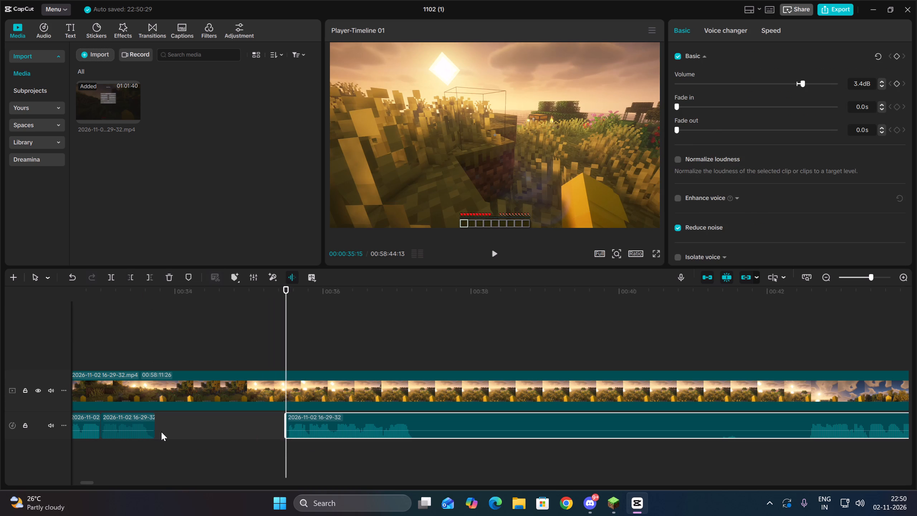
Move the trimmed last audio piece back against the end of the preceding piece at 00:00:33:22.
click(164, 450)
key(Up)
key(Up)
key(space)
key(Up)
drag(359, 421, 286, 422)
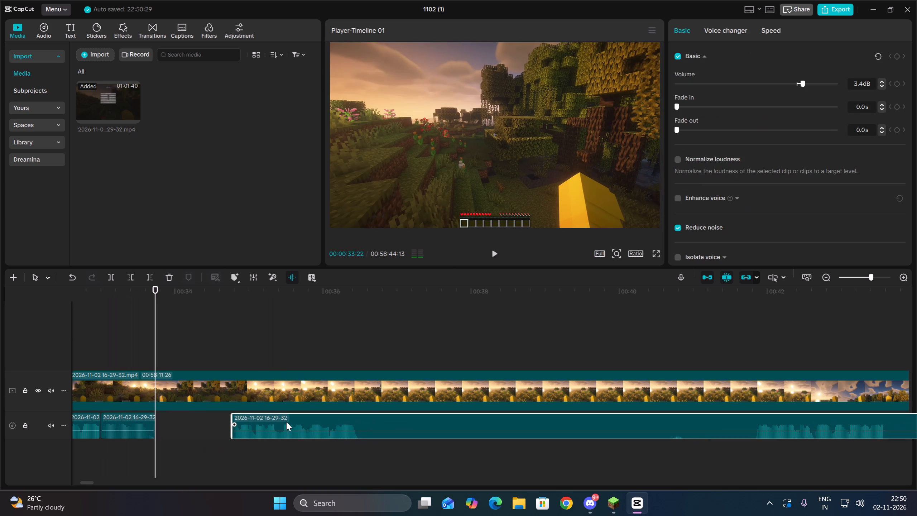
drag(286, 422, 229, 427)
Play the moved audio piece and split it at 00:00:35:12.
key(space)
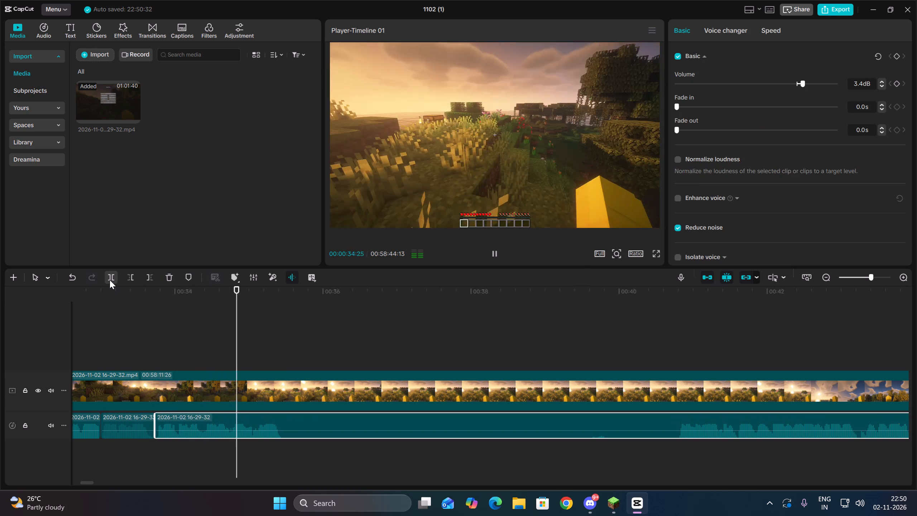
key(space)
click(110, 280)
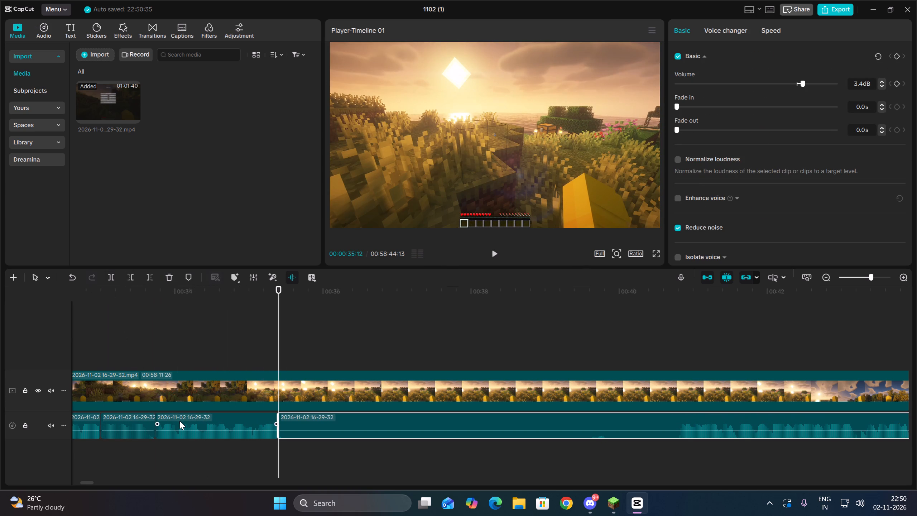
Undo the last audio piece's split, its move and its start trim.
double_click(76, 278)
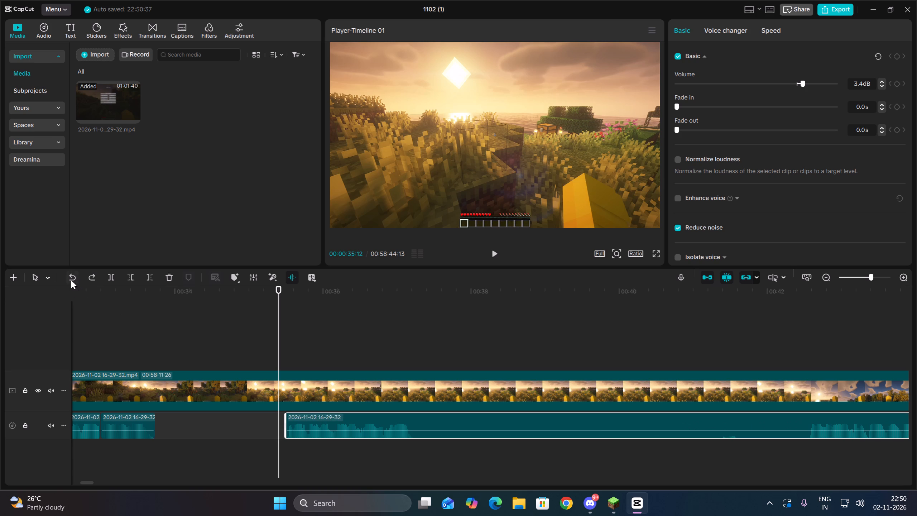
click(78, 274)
Play the last audio piece from 00:00:33:22 and split it at 00:00:34:07.
key(Up)
key(space)
key(space)
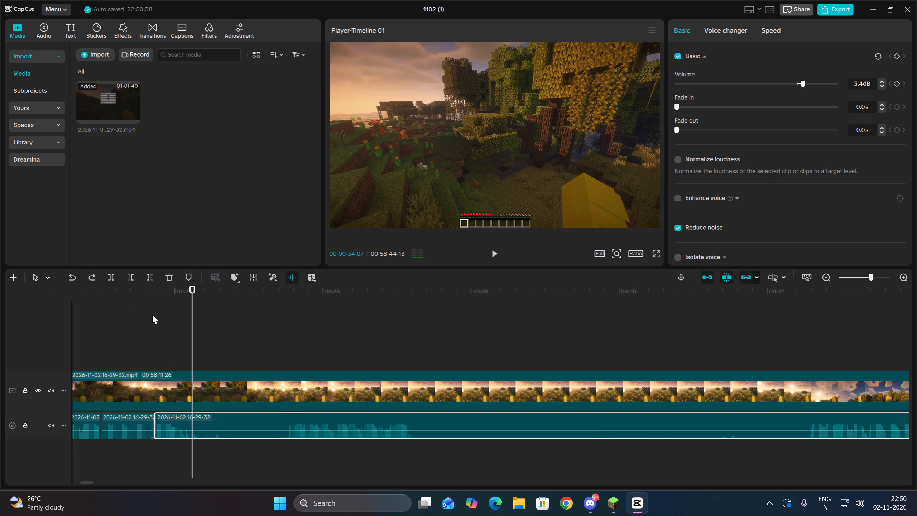
click(117, 282)
Cut away the last audio piece's beginning up to 00:00:35:15 and move it back against the preceding piece at 00:00:34:07.
key(space)
double_click(285, 447)
drag(307, 453, 306, 447)
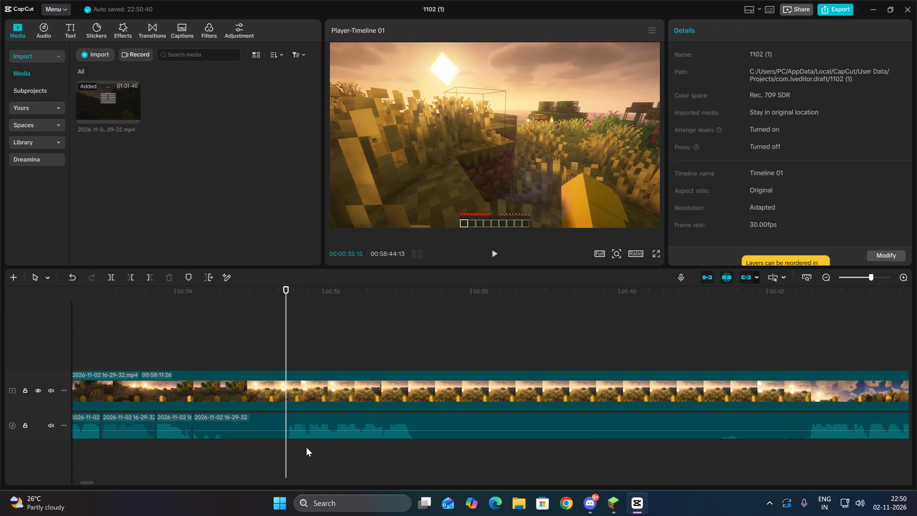
drag(306, 447, 302, 431)
click(130, 278)
drag(315, 423, 225, 426)
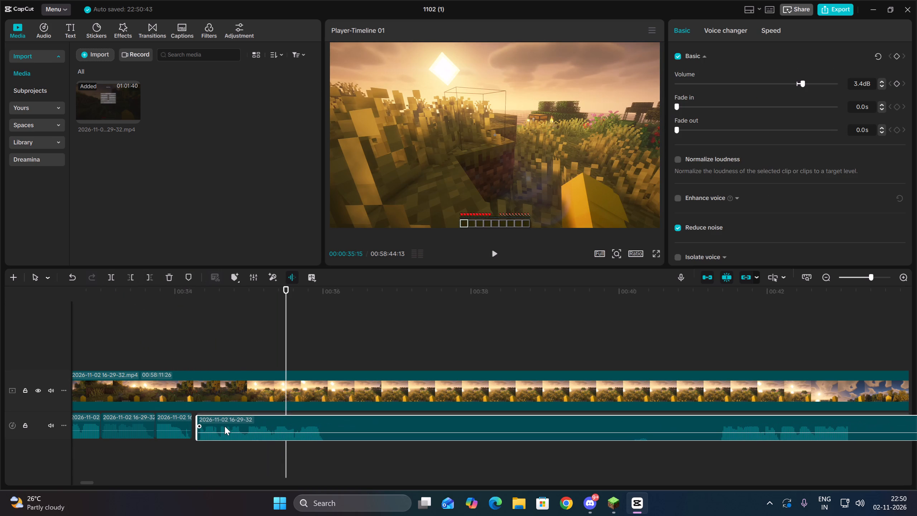
drag(225, 426, 222, 426)
Play the moved audio piece and split it at 00:00:35:28.
key(Up)
key(space)
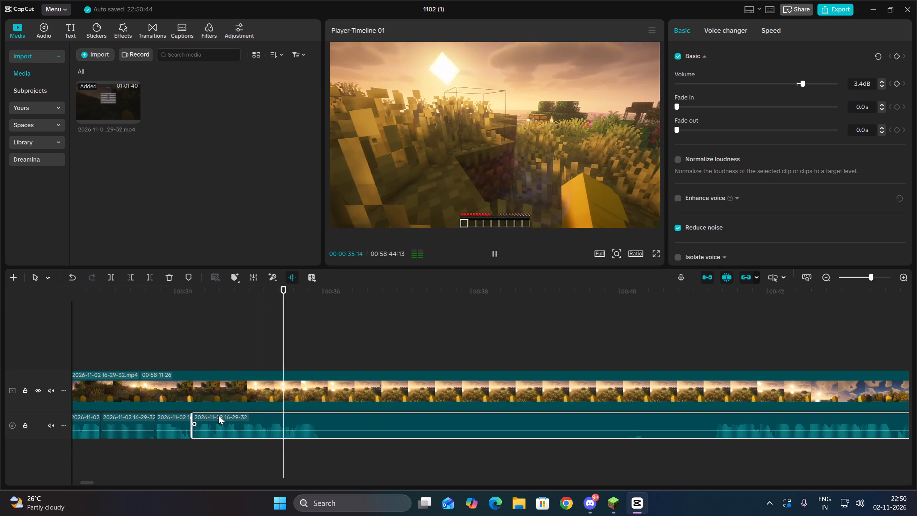
key(space)
double_click(320, 445)
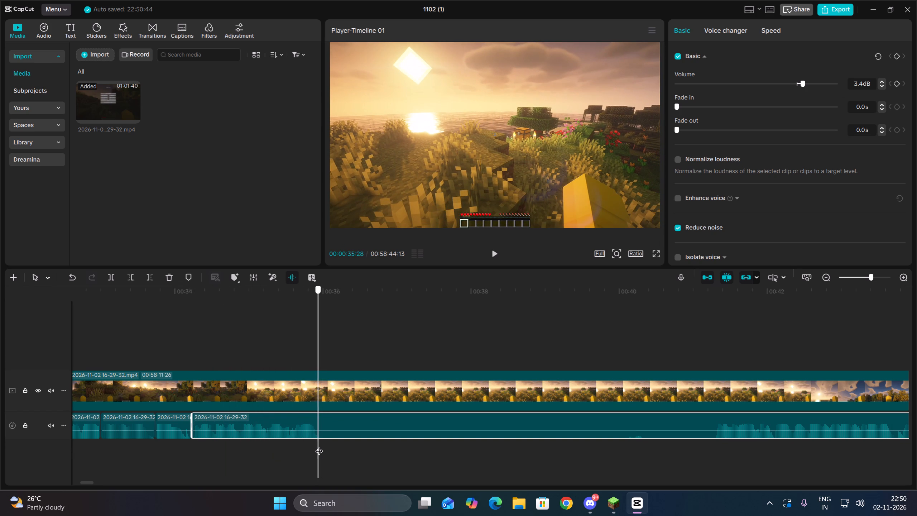
drag(339, 452, 340, 426)
click(106, 278)
Cut away the last audio piece's silent beginning up to 00:00:41:09 and move it back against the preceding piece at 00:00:35:28.
key(space)
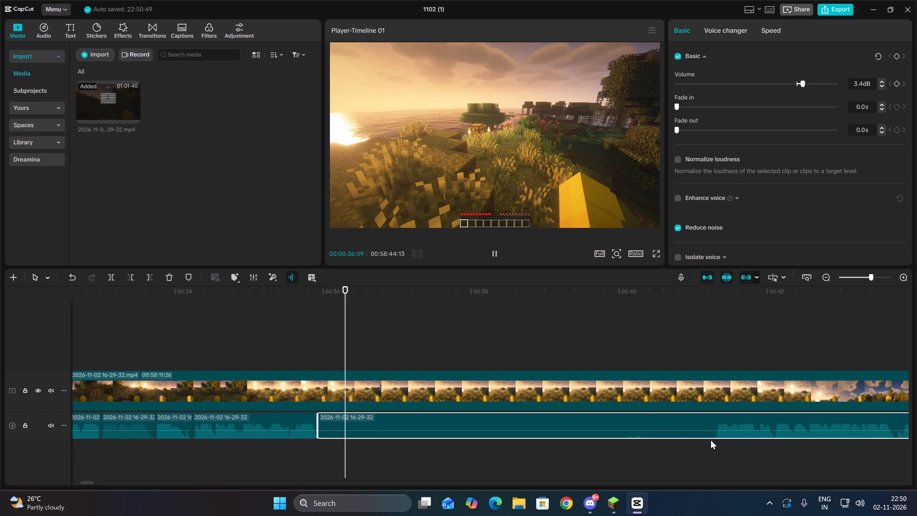
click(714, 443)
click(716, 443)
drag(694, 447, 689, 425)
click(135, 279)
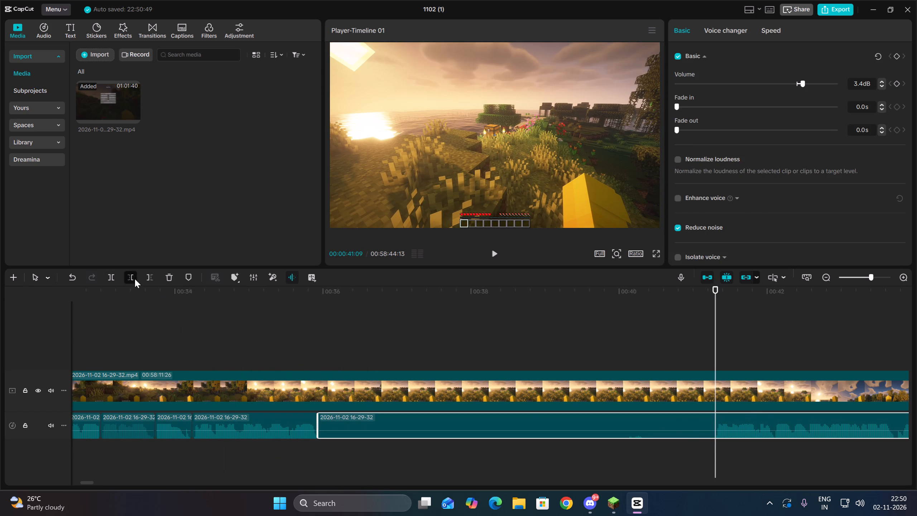
drag(764, 416, 366, 425)
Play the moved audio piece and split it at 00:00:40:02.
key(Up)
key(space)
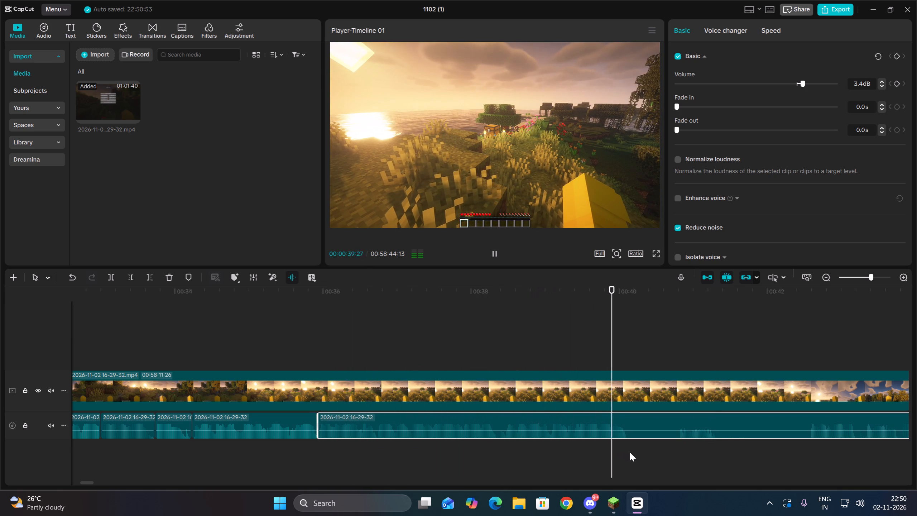
key(space)
drag(579, 452, 574, 434)
click(102, 279)
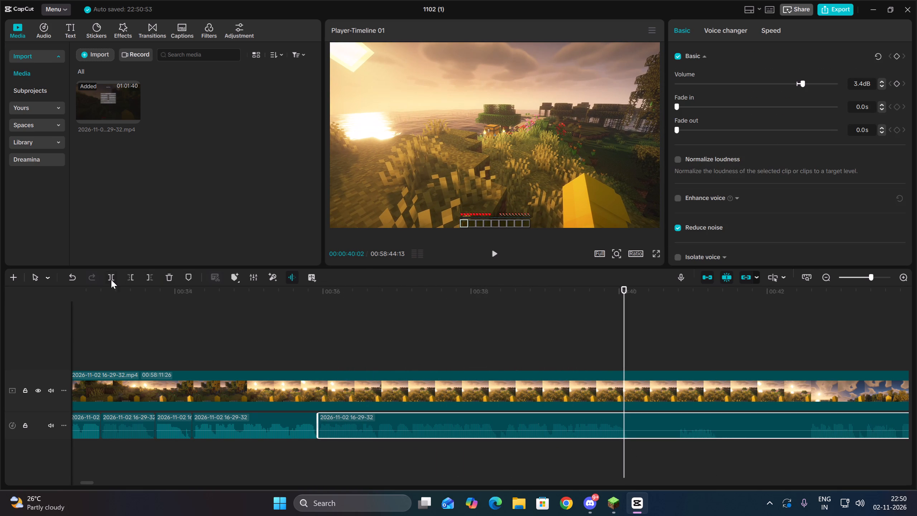
click(112, 278)
Play and scrub through the audio after the 00:00:40:02 split to examine where the commentary resumes.
key(space)
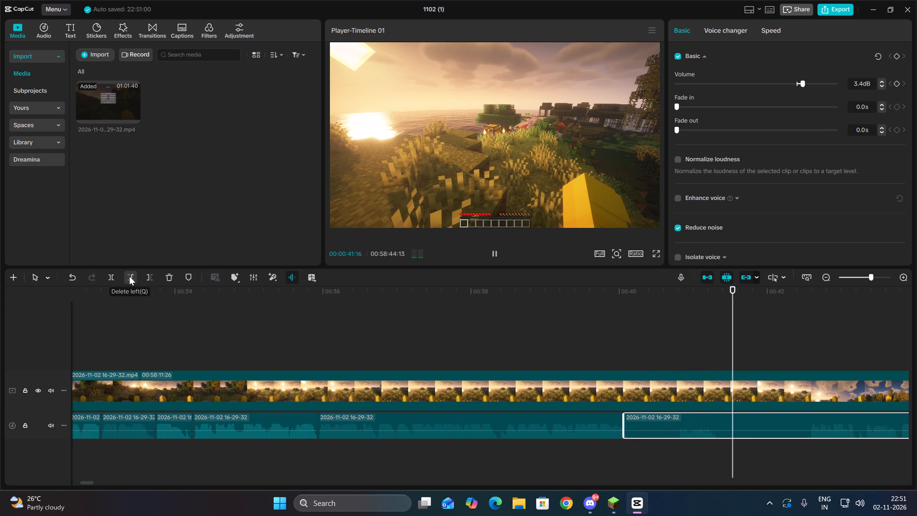
click(672, 452)
drag(676, 452, 685, 454)
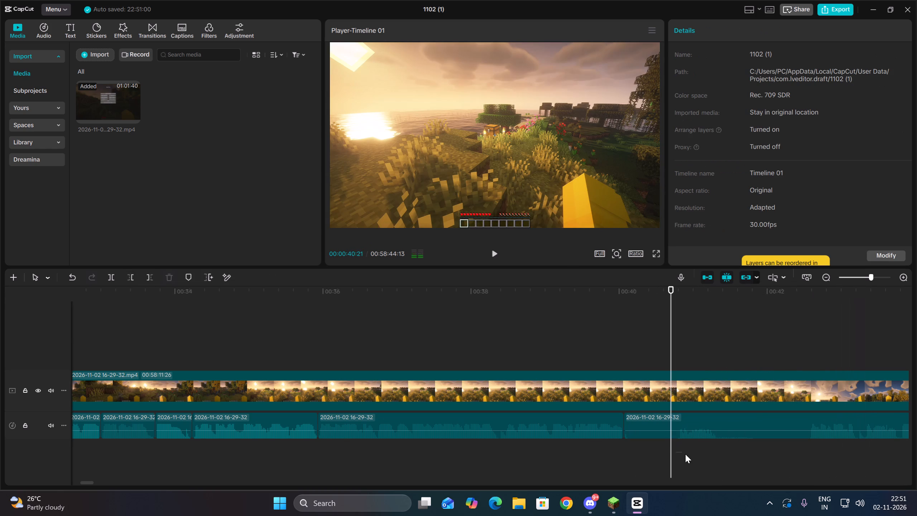
drag(685, 454, 808, 474)
drag(807, 464, 804, 461)
click(802, 458)
drag(802, 458, 364, 420)
Play the video clip starting at 00:00:32:17 and trim unwanted footage off its start, down to a clip length of 00:58:10:21.
key(Up)
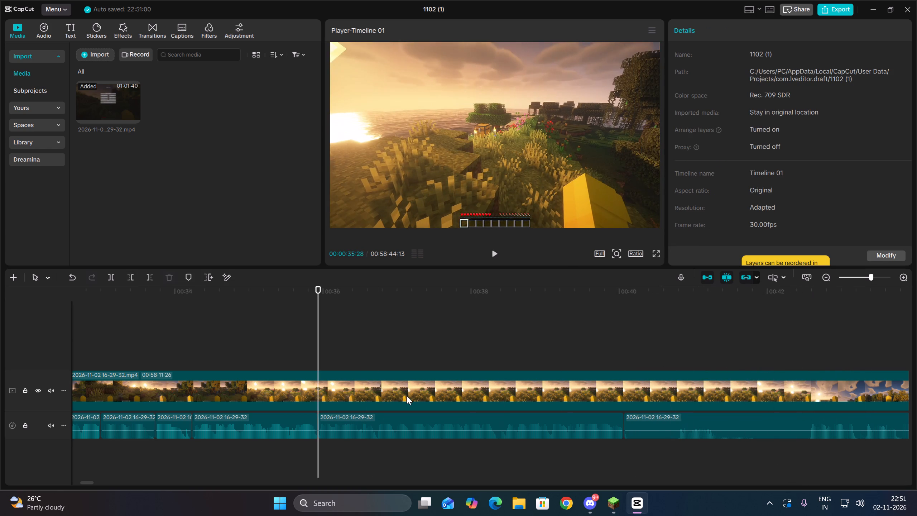
key(Up)
key(Up)
key(Up)
key(Up)
click(606, 393)
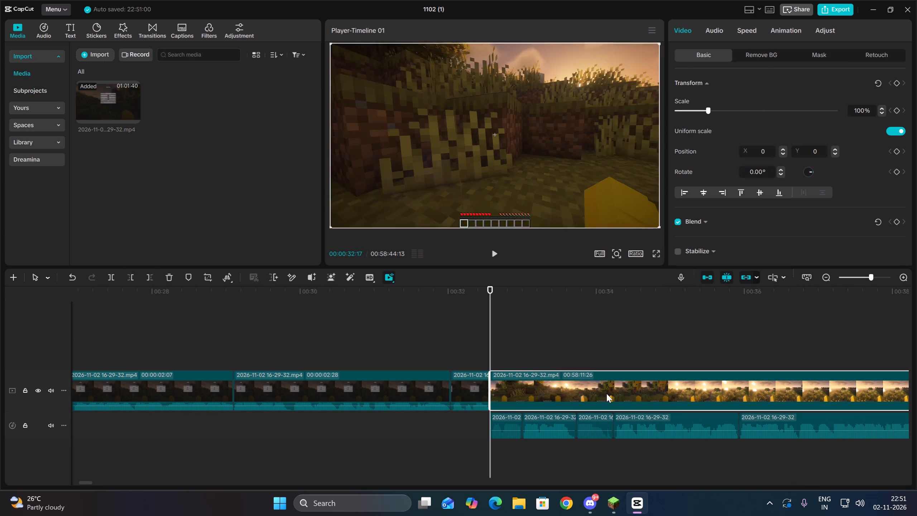
key(space)
key(space)
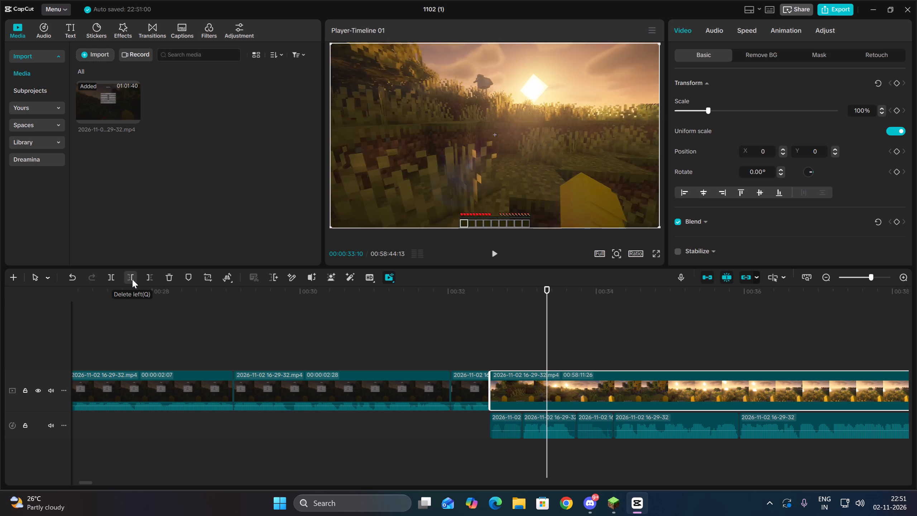
key(space)
key(space)
click(132, 279)
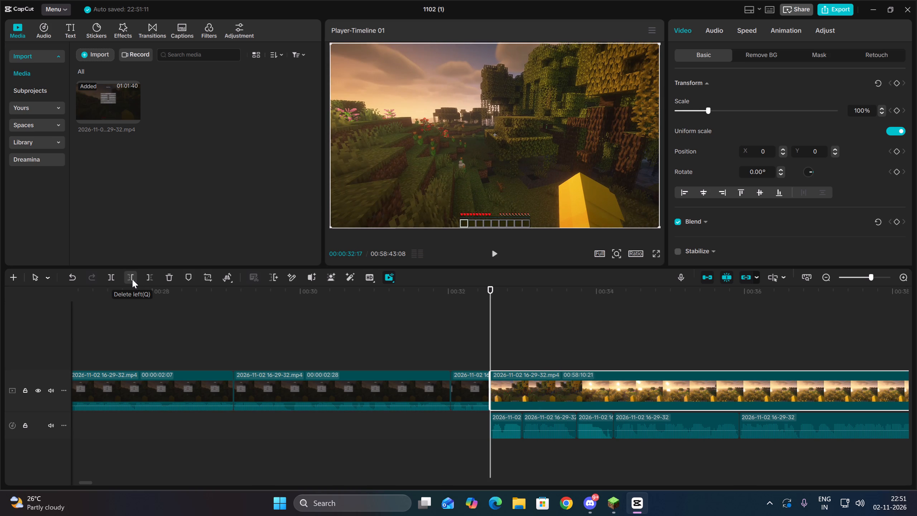
Replay the clip starting at 00:00:32:17 and trim its start twice more, down to a clip length of 00:58:09:19.
key(space)
click(132, 279)
key(space)
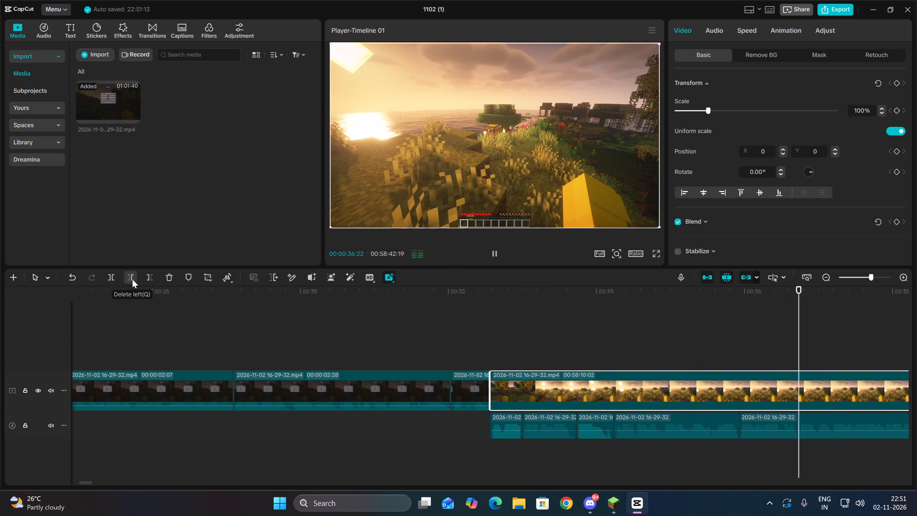
key(Up)
key(Up)
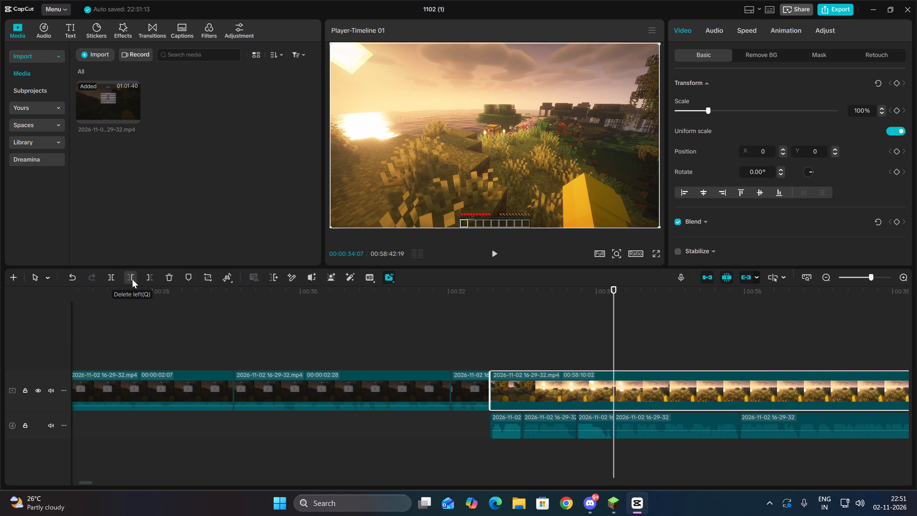
key(space)
key(space)
key(Up)
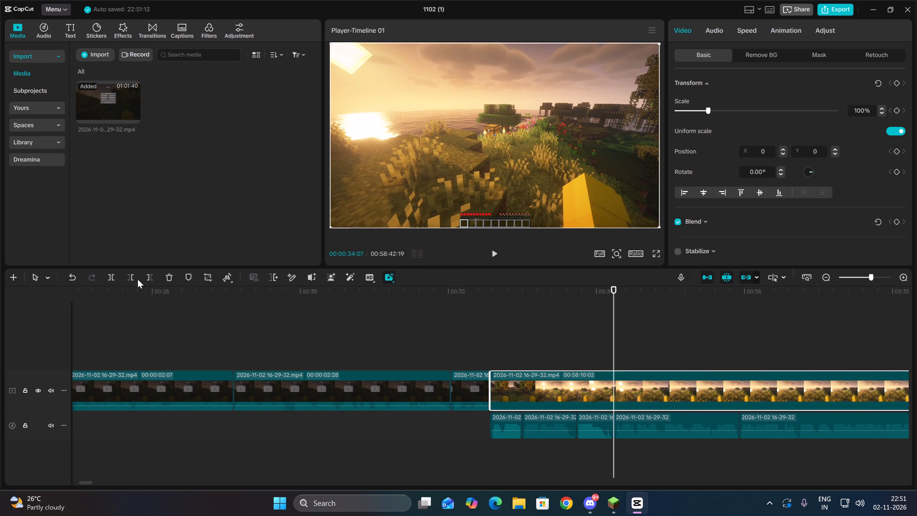
key(Up)
key(Up)
click(134, 277)
Play the trimmed video clip and split it at 00:00:35:28, where the next audio piece begins.
key(space)
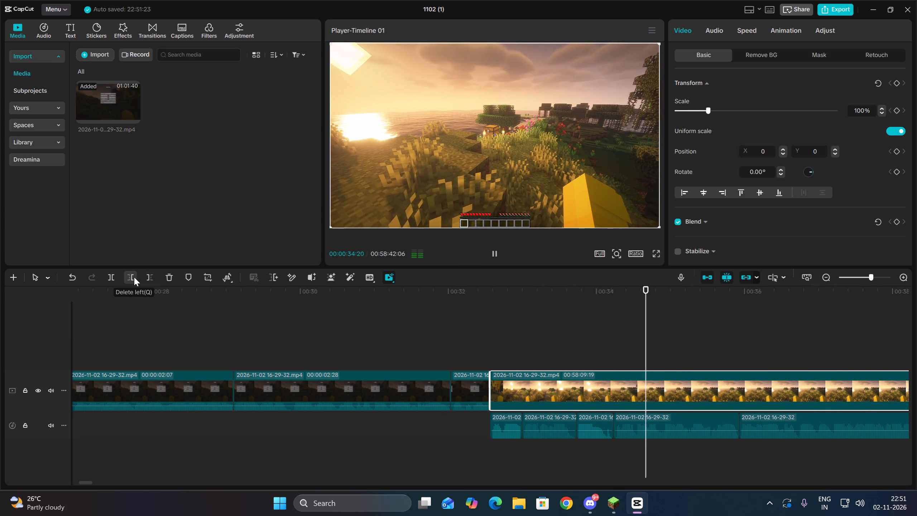
key(space)
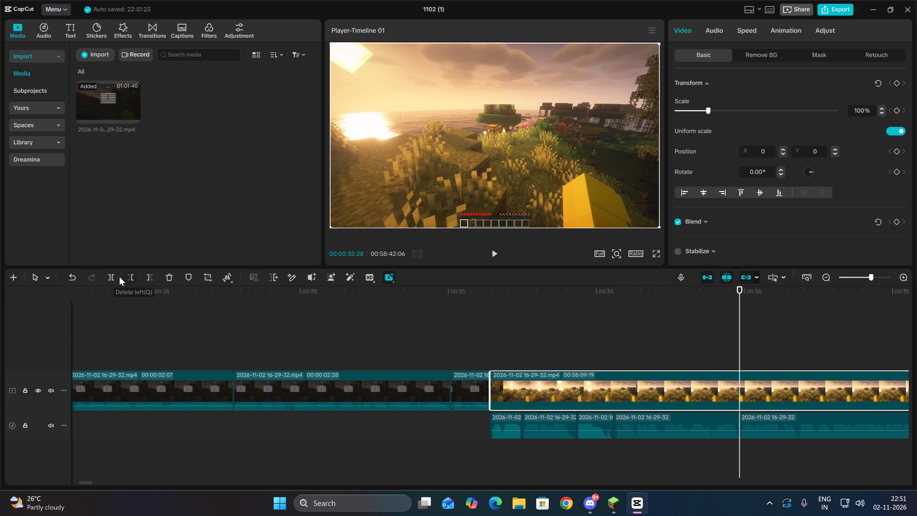
click(115, 277)
Play the video clip starting at 00:00:35:28 and trim its start in three passes, down to a clip length of 00:58:02:19.
key(space)
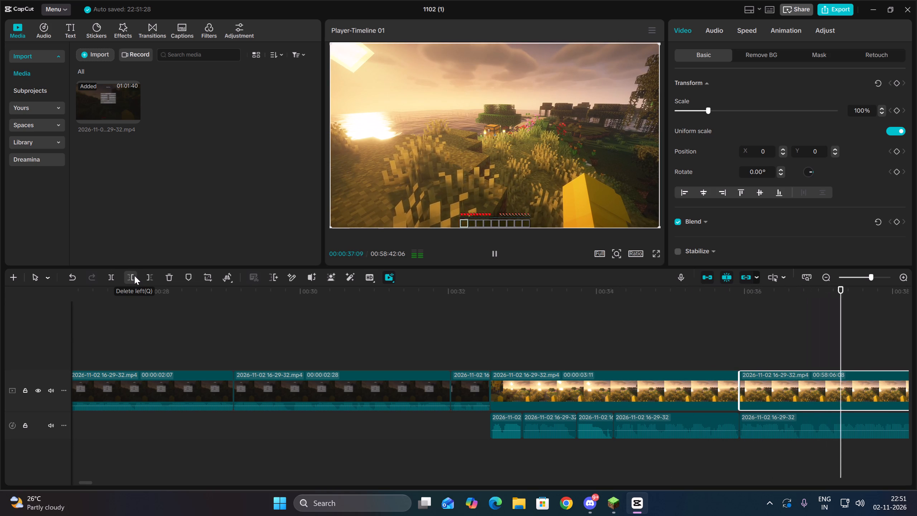
key(space)
click(134, 276)
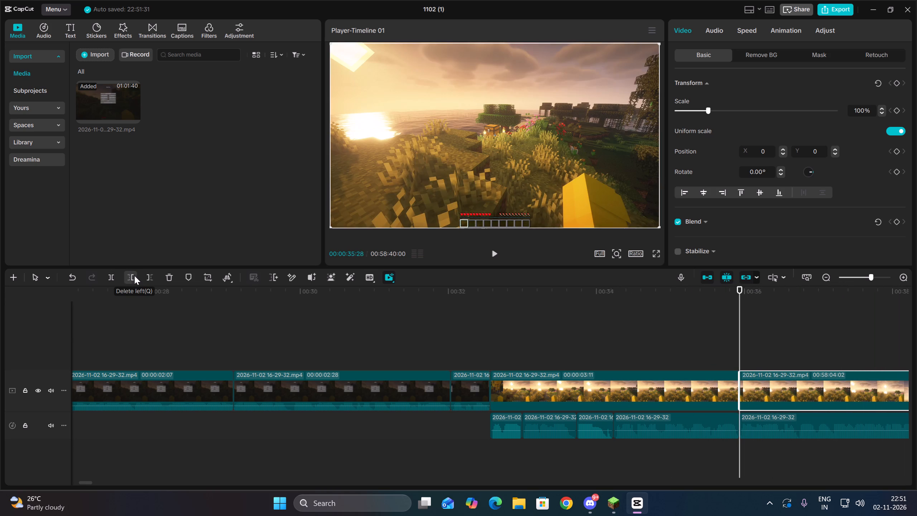
key(space)
key(Up)
key(space)
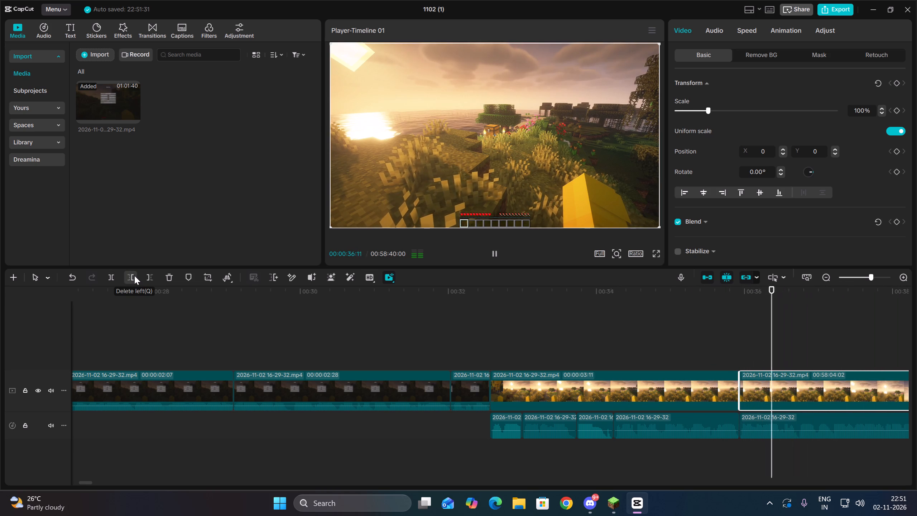
key(space)
click(134, 276)
key(space)
click(134, 276)
Play the trimmed video clip and split it at 00:00:40:02, in line with the audio split.
key(space)
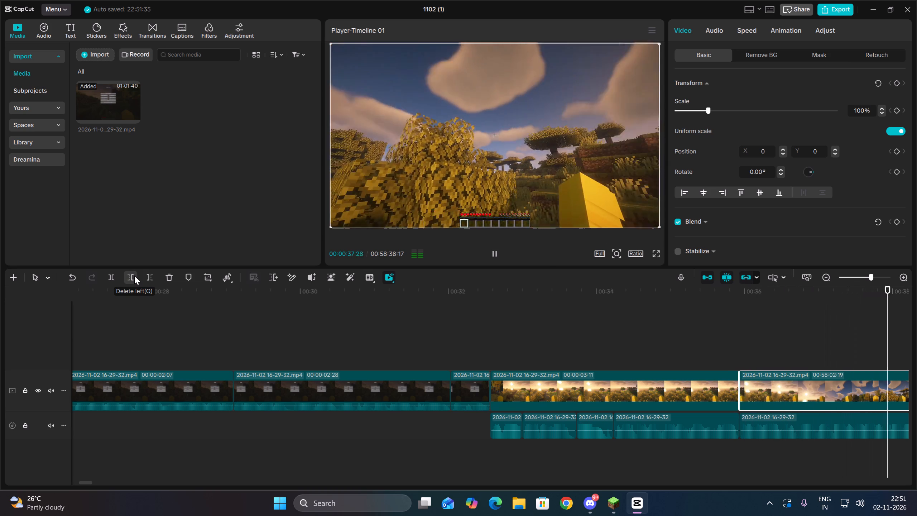
key(space)
key(space)
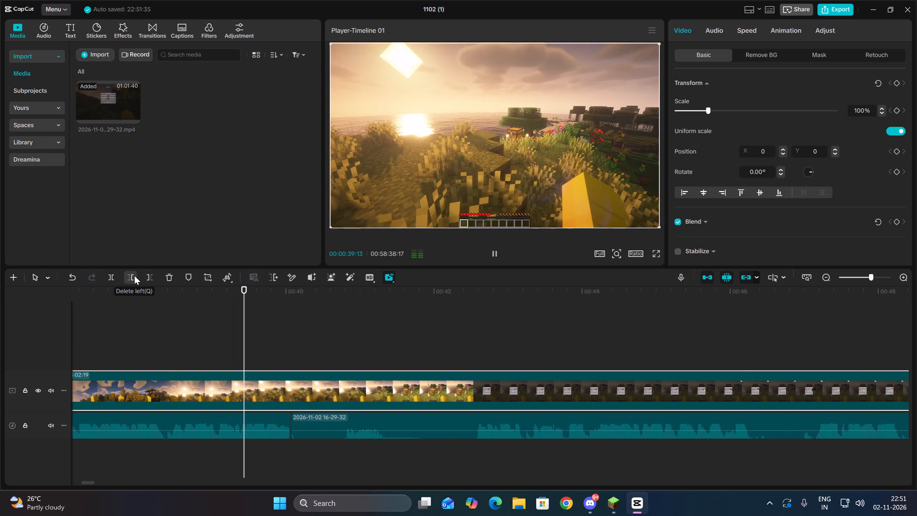
key(Up)
click(112, 277)
Play and scrub the last video clip and cut away its beginning up to 00:00:41:23.
key(space)
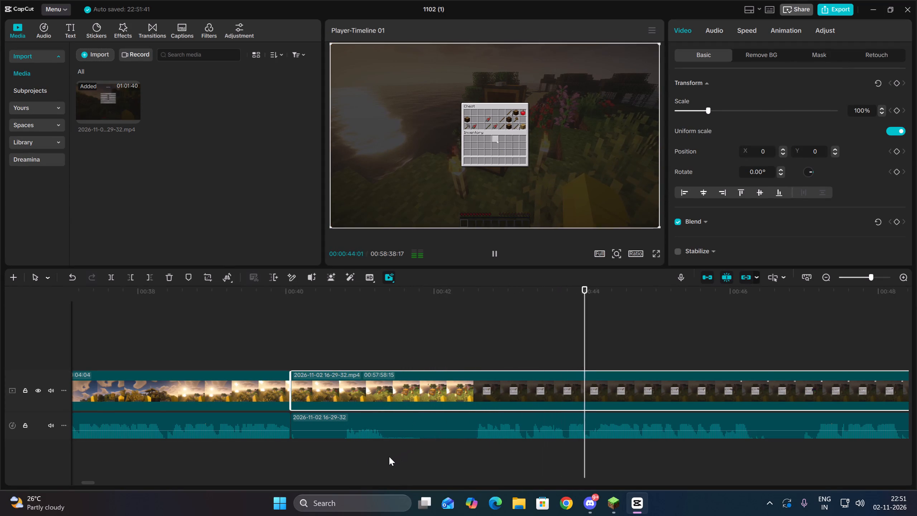
click(389, 457)
drag(389, 457, 388, 453)
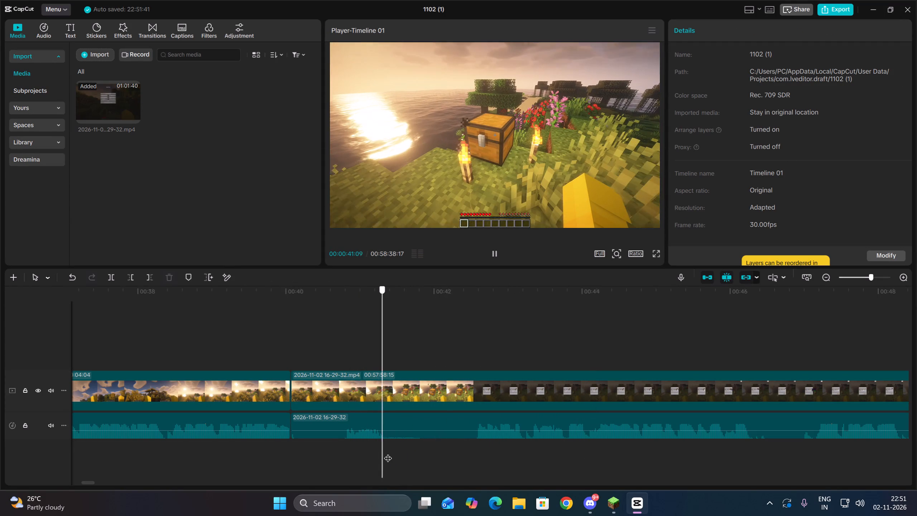
drag(388, 453, 413, 443)
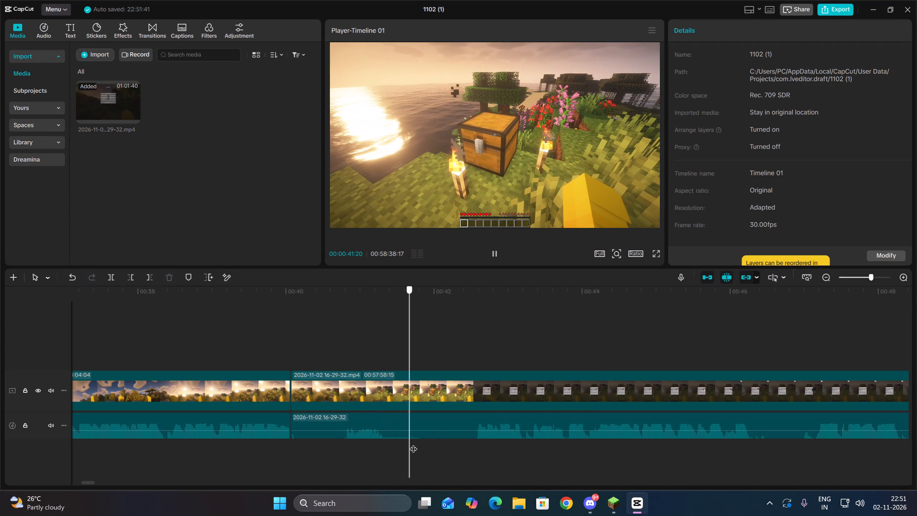
drag(413, 443, 416, 440)
click(438, 388)
click(131, 275)
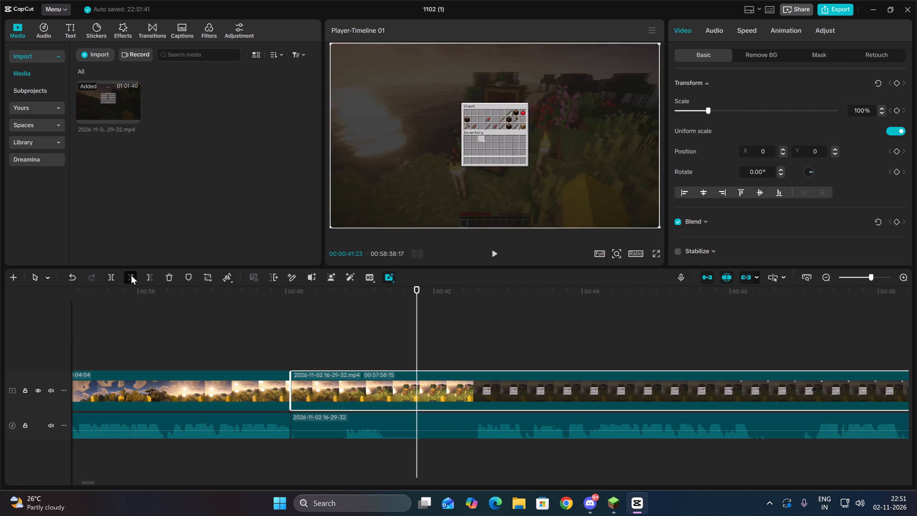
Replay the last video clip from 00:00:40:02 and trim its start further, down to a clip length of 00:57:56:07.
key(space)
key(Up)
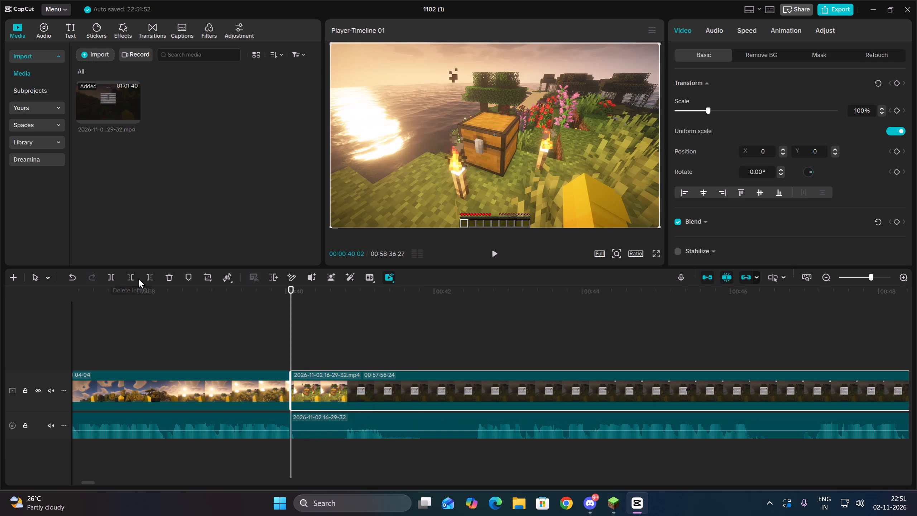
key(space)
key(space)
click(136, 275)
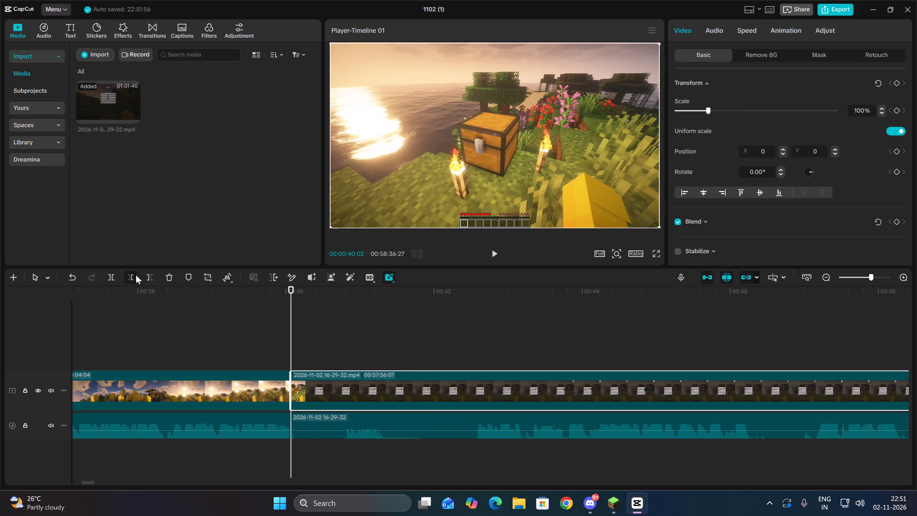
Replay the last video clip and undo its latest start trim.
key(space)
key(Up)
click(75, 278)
Play the last video clip from 00:00:40:02 to check its start against the commentary.
key(space)
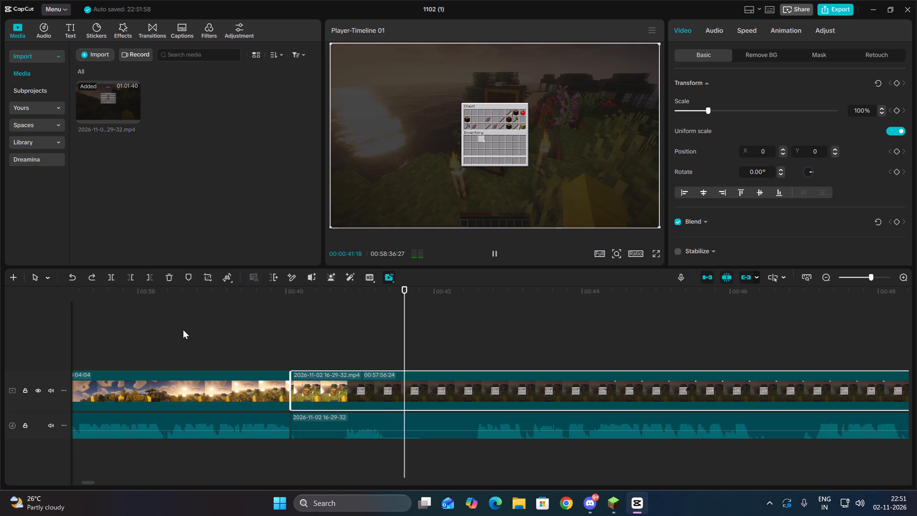
click(411, 393)
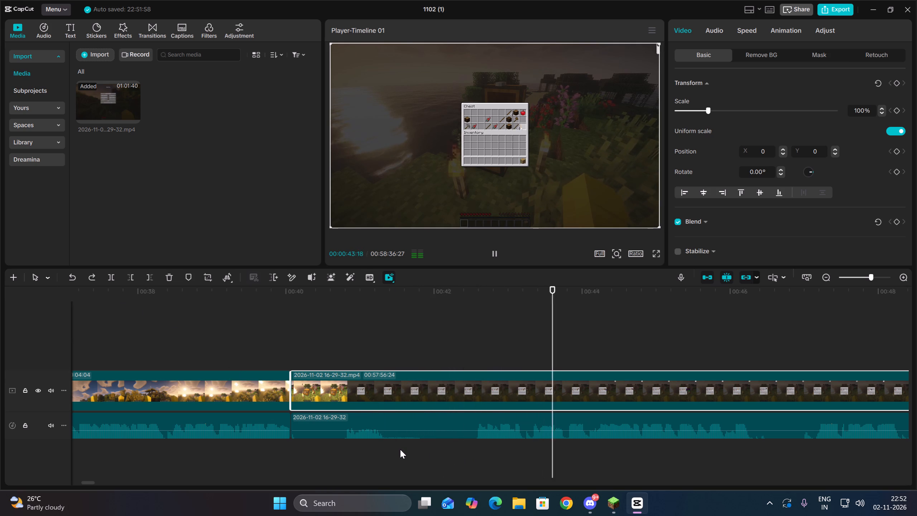
Combine the two video clips between 00:00:32:17 and 00:00:40:02 and the audio clips beneath them into one compound clip.
key(Up)
triple_click(822, 278)
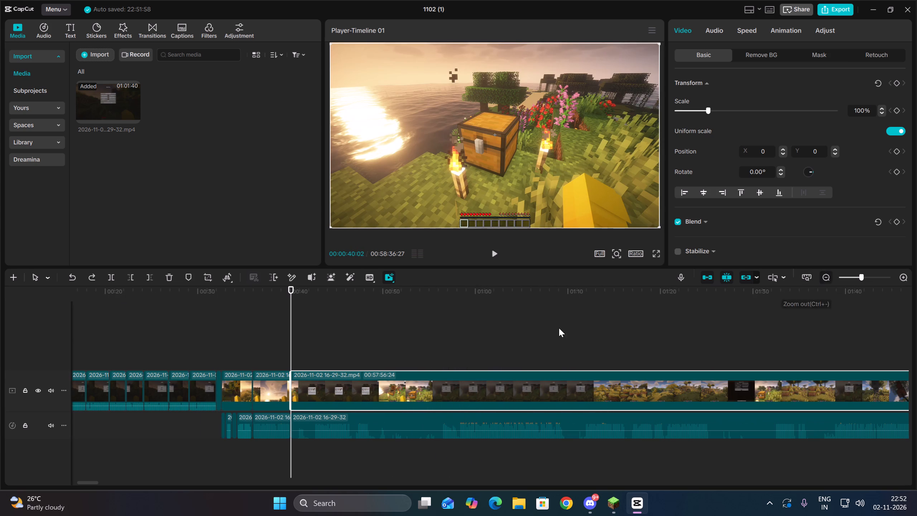
drag(229, 354, 263, 436)
key(Up)
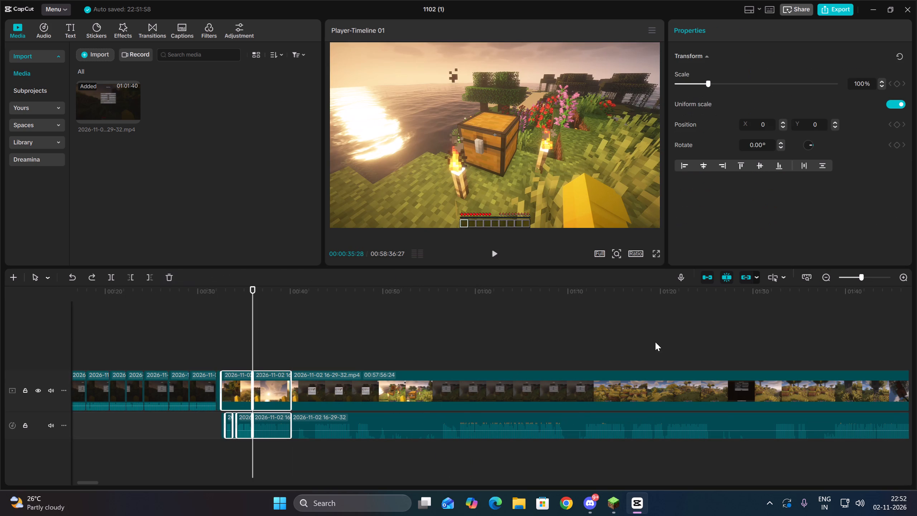
key(Up)
key(Up)
key(Up)
key(Up)
triple_click(906, 279)
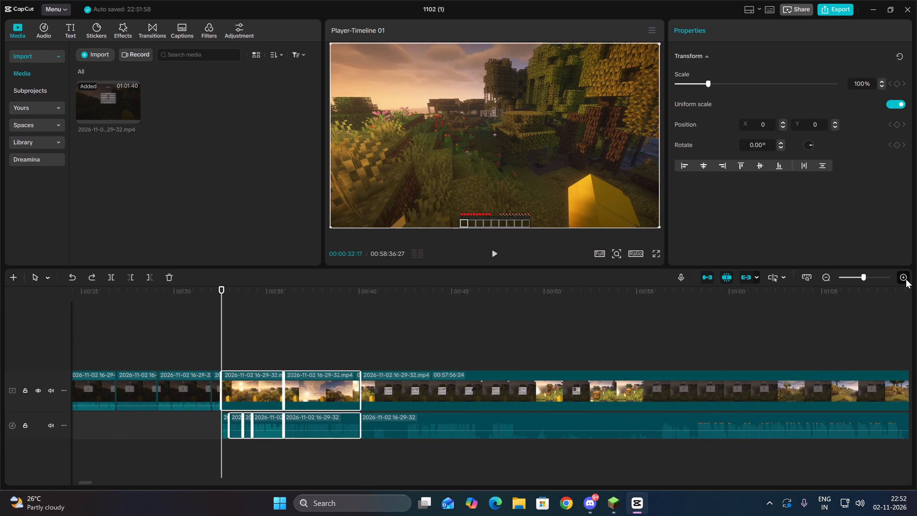
drag(655, 457, 237, 318)
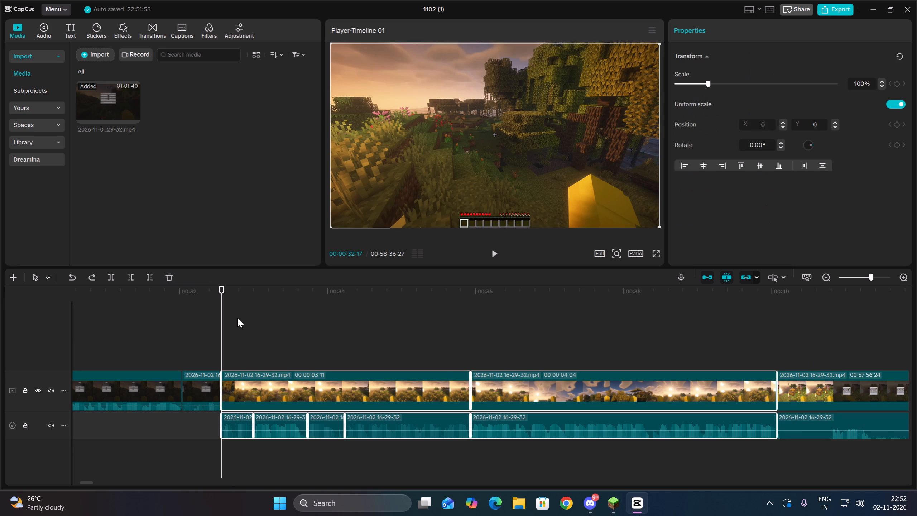
key(alt+g)
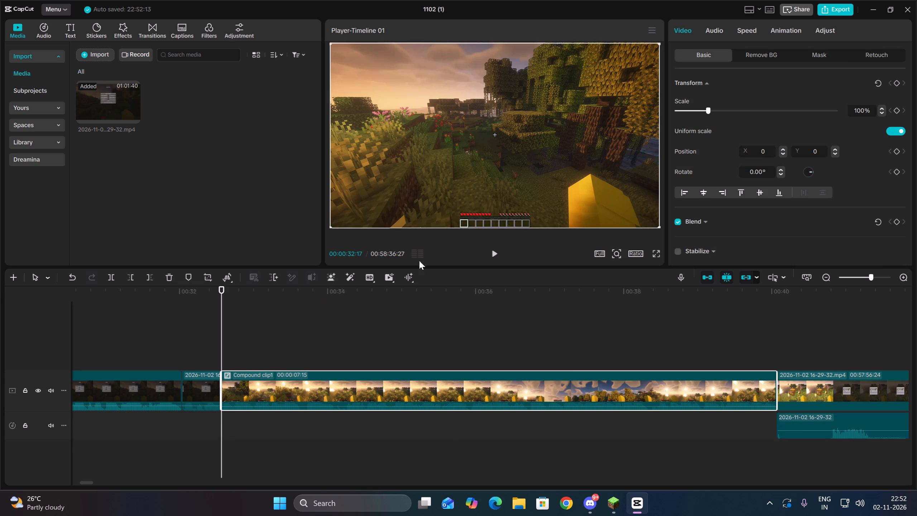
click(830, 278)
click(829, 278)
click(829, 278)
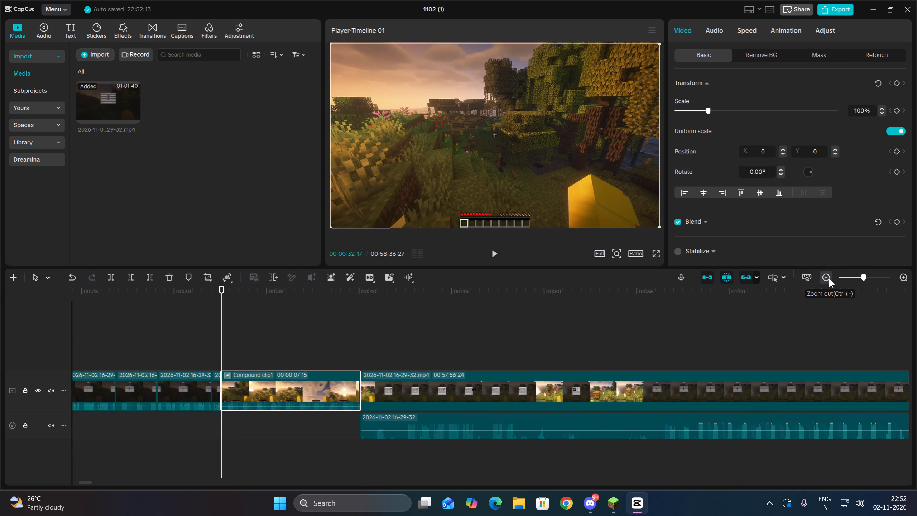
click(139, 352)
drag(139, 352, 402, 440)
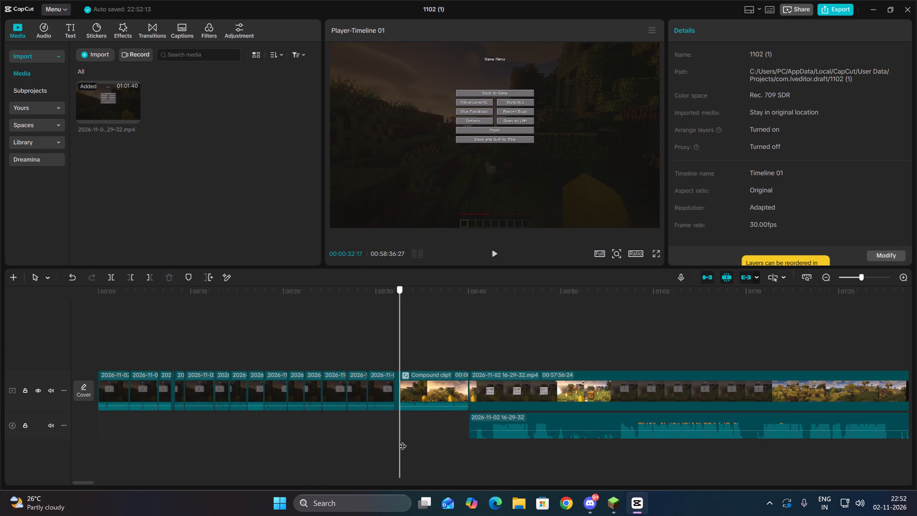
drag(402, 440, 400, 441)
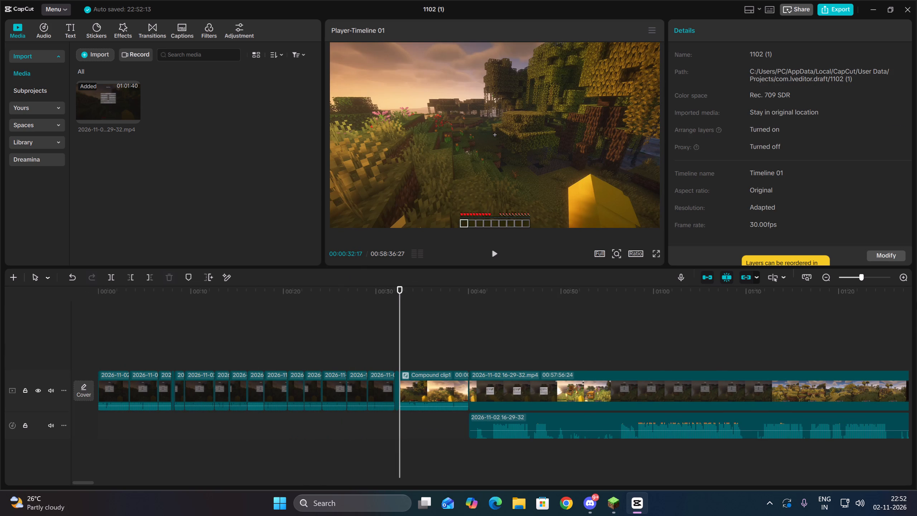
Play the compound clip from its start at 00:00:32:17 to about 00:00:39:10 to review picture and commentary together.
triple_click(907, 276)
key(space)
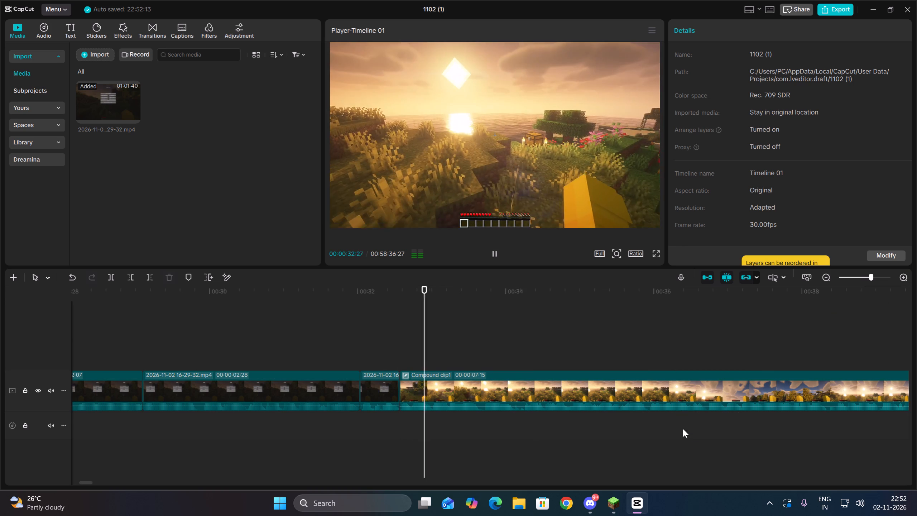
click(681, 400)
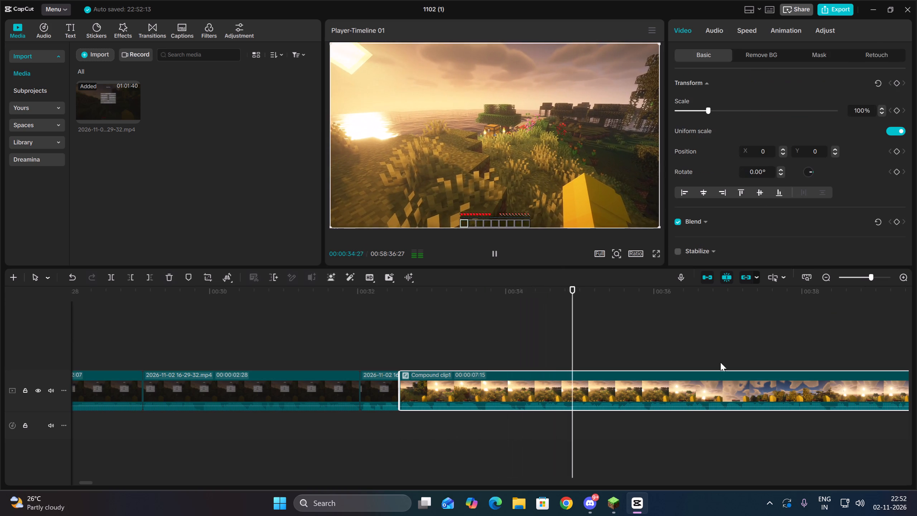
key(space)
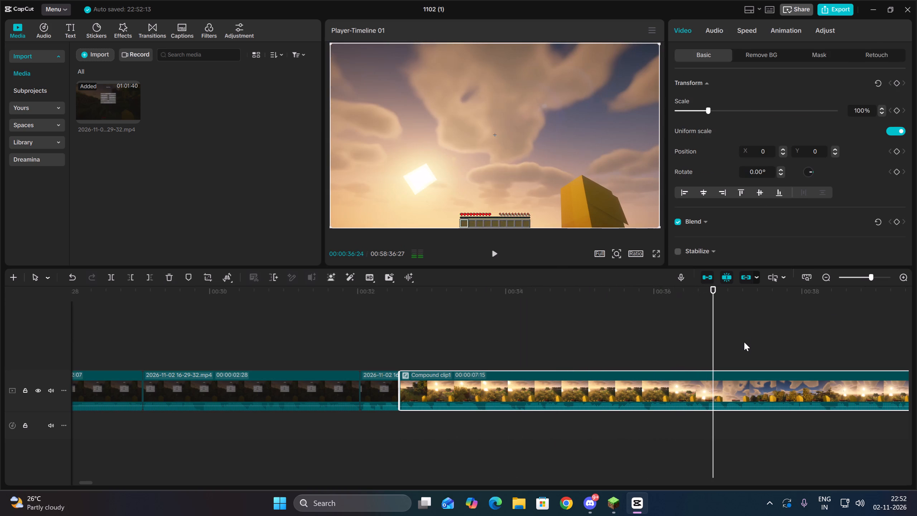
key(space)
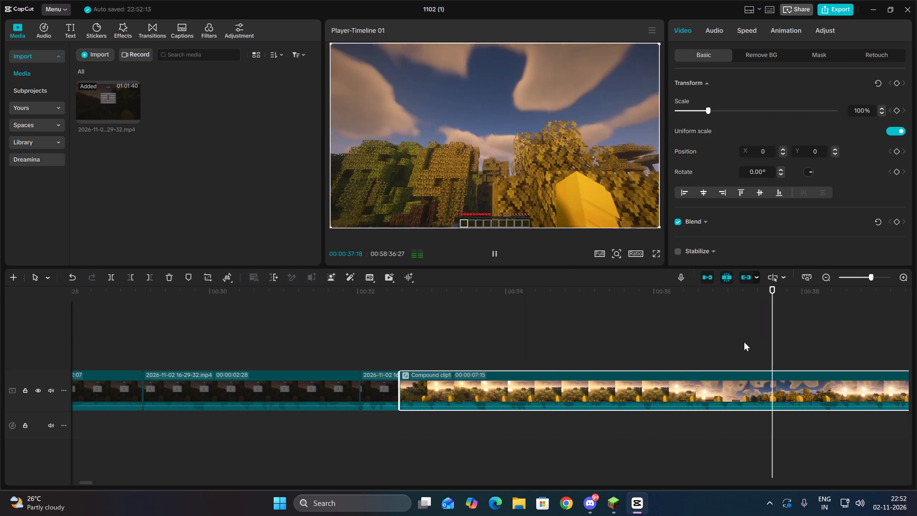
key(space)
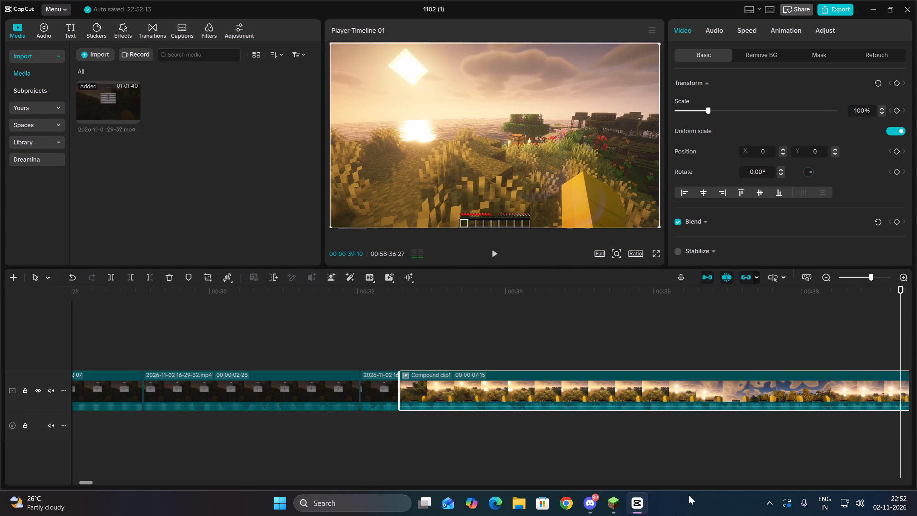
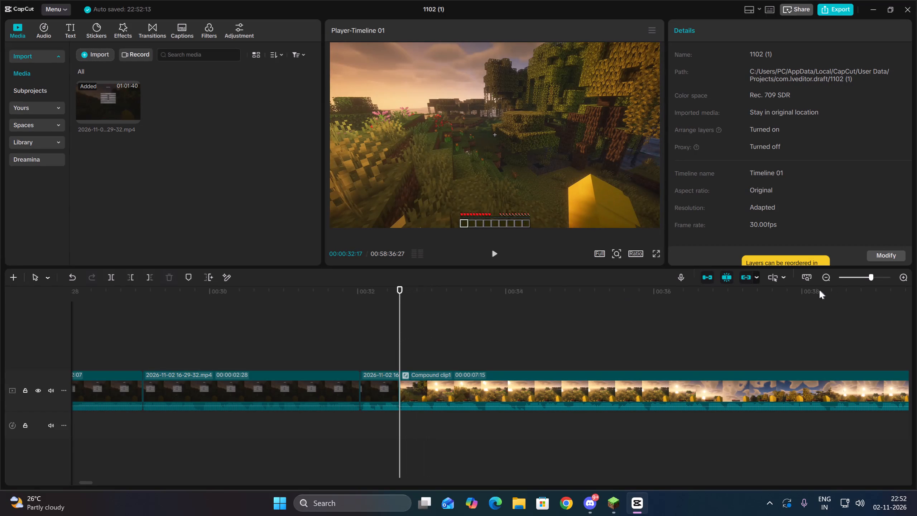
Play the compound clip full screen from 00:00:32:17 through to about 00:00:43:20 to review the join with the following clip.
click(655, 253)
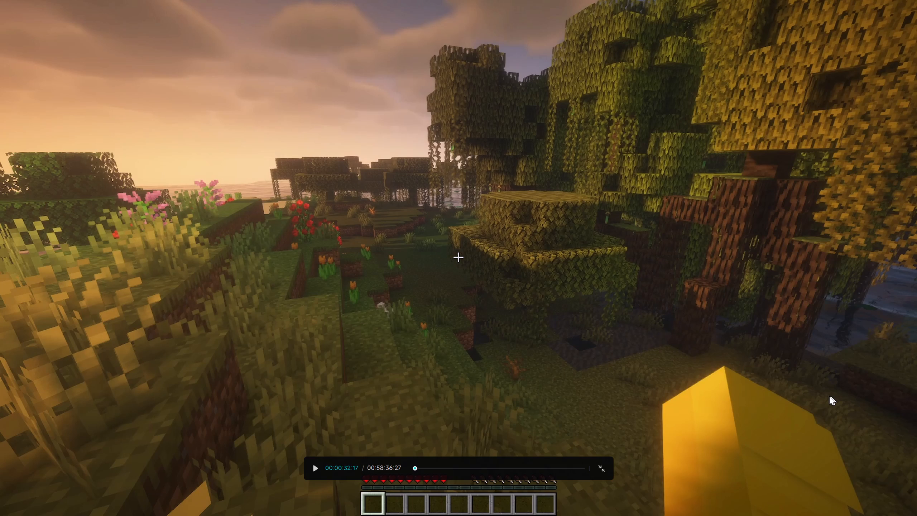
key(alt+Tab)
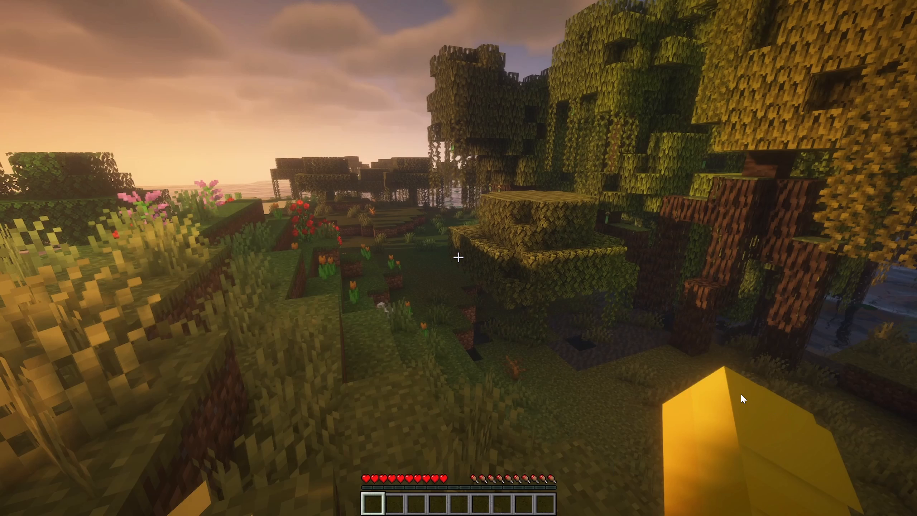
key(space)
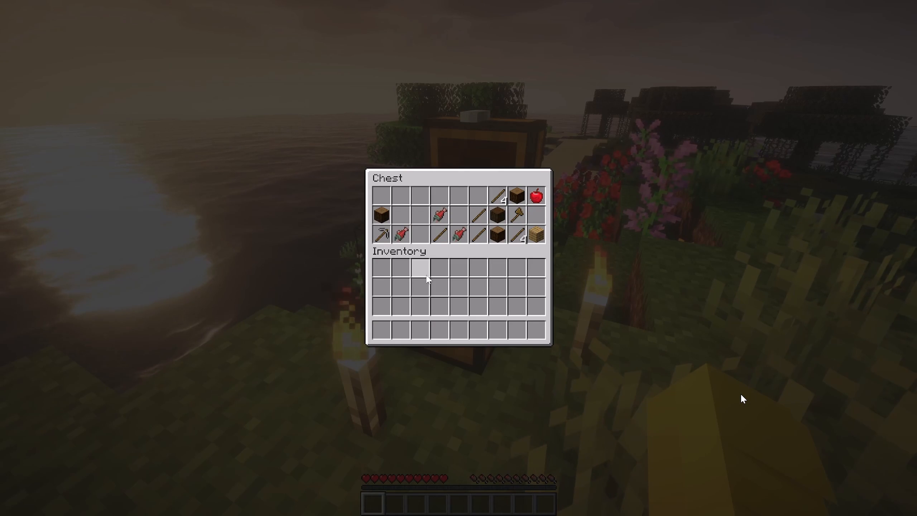
key(space)
key(Escape)
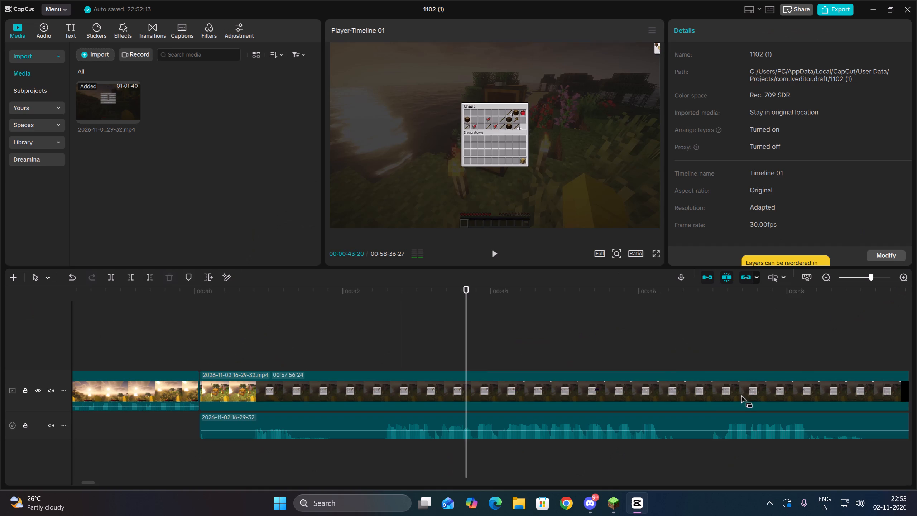
Replay the compound clip from 00:00:32:17 to about 00:00:39:29 to check its sound and picture.
key(Up)
key(Up)
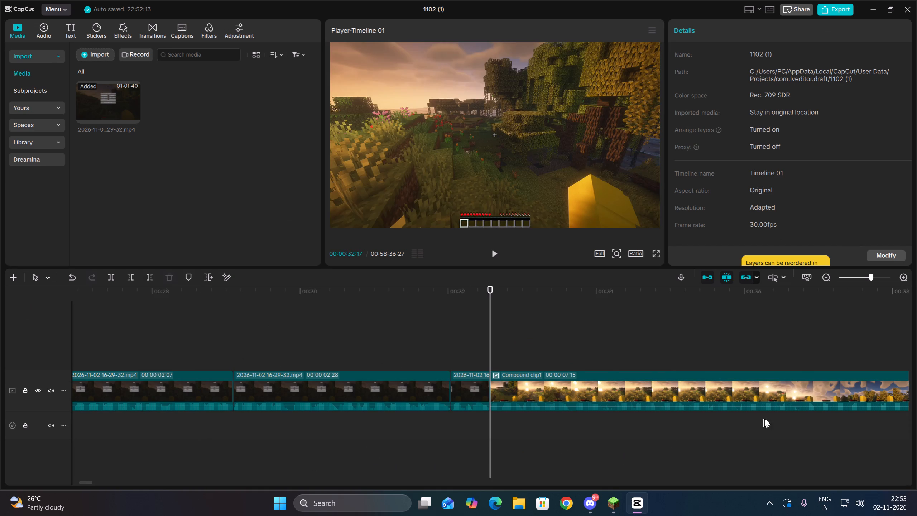
key(Down)
click(436, 460)
drag(437, 458, 489, 439)
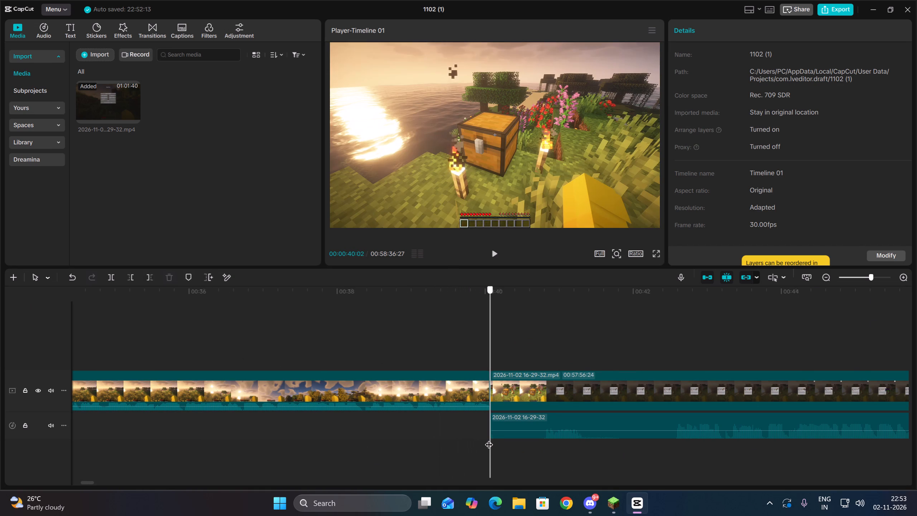
drag(489, 439, 489, 439)
key(Up)
key(space)
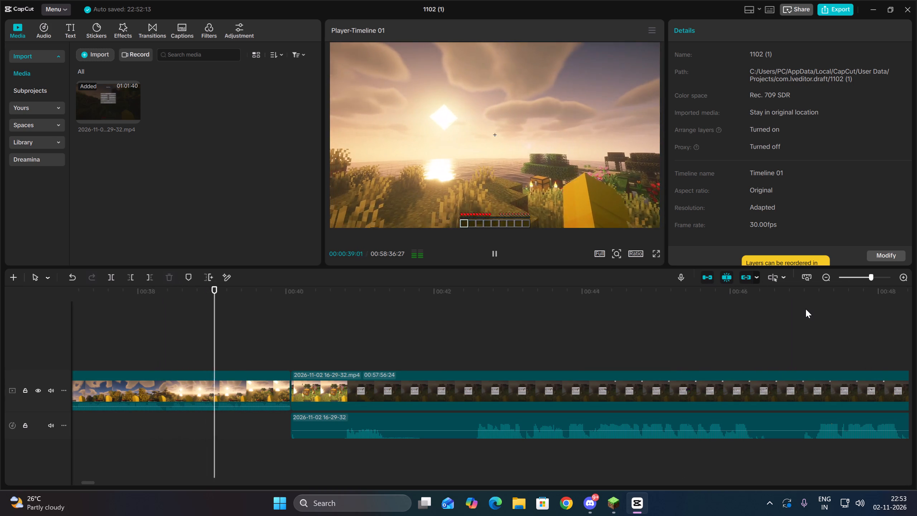
key(space)
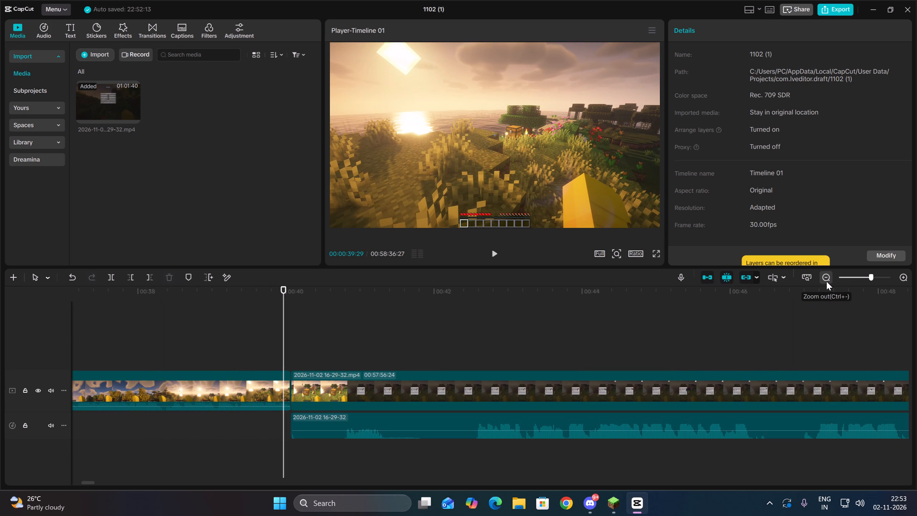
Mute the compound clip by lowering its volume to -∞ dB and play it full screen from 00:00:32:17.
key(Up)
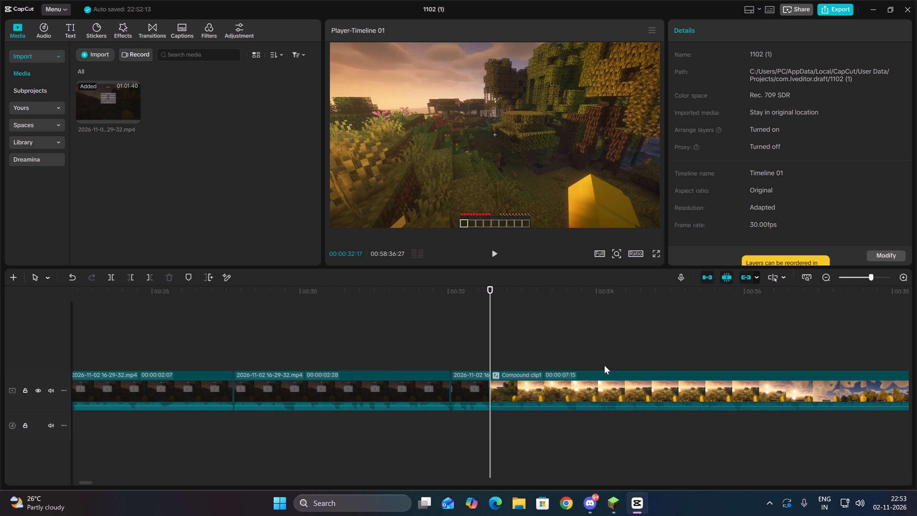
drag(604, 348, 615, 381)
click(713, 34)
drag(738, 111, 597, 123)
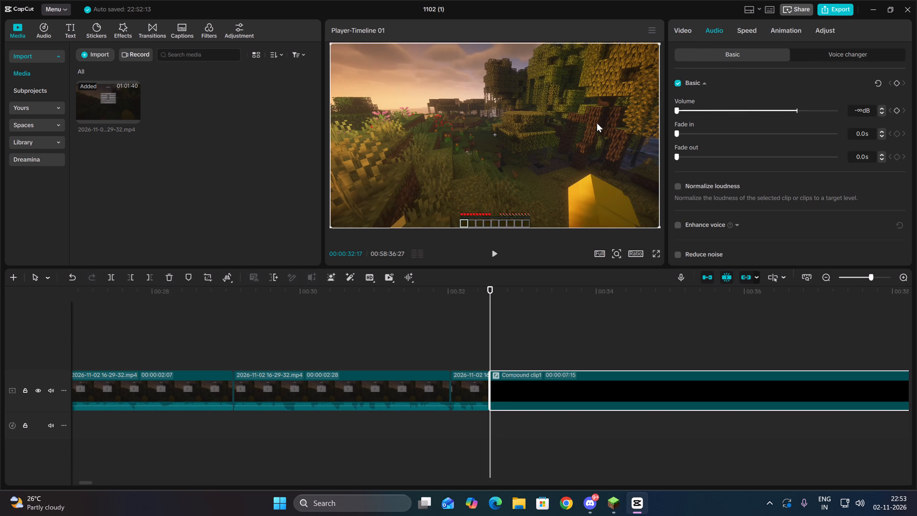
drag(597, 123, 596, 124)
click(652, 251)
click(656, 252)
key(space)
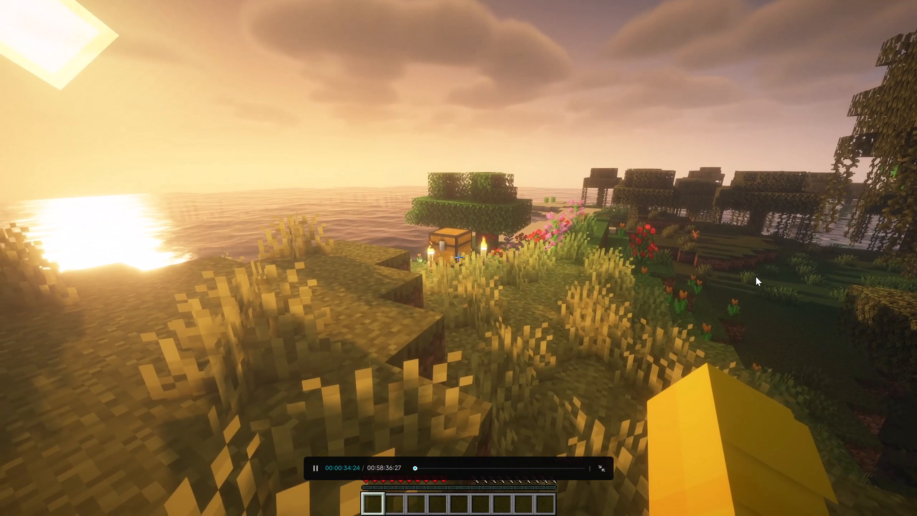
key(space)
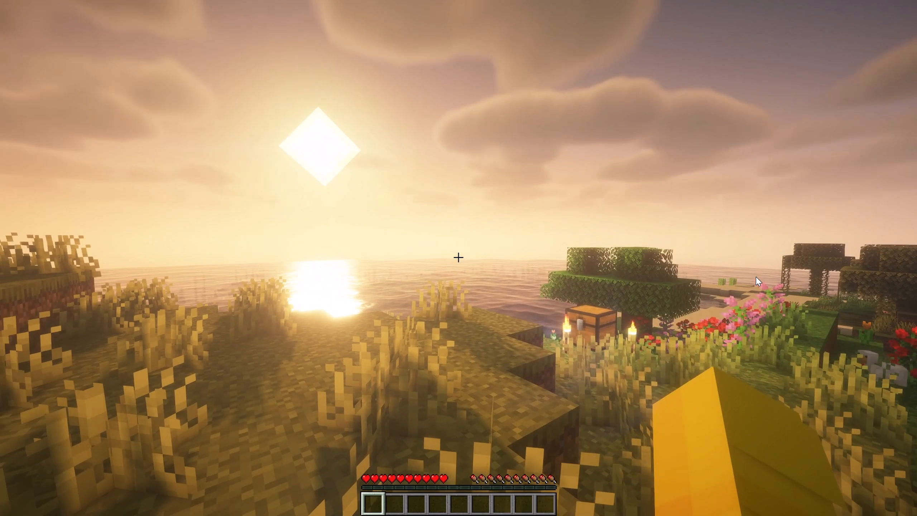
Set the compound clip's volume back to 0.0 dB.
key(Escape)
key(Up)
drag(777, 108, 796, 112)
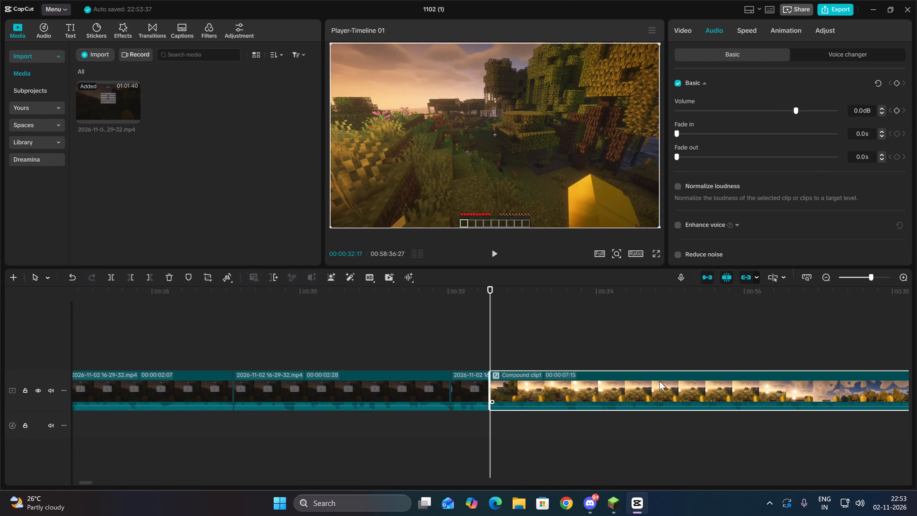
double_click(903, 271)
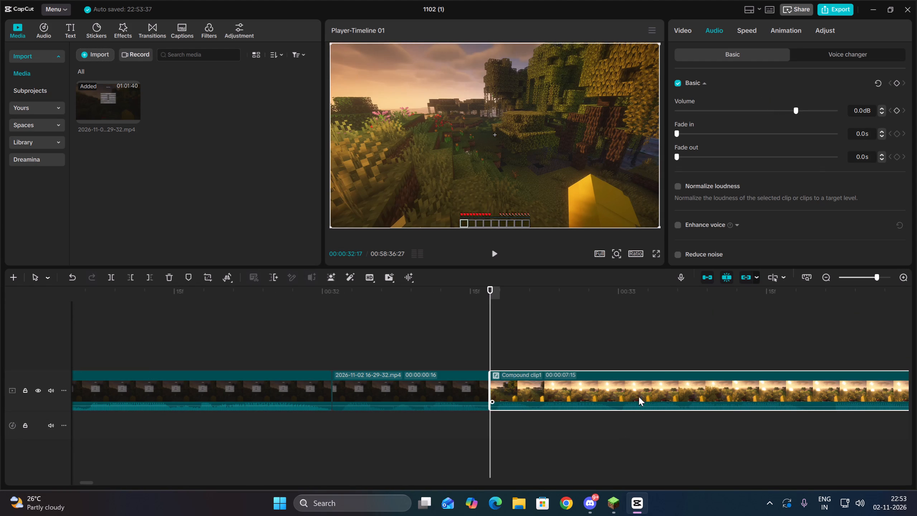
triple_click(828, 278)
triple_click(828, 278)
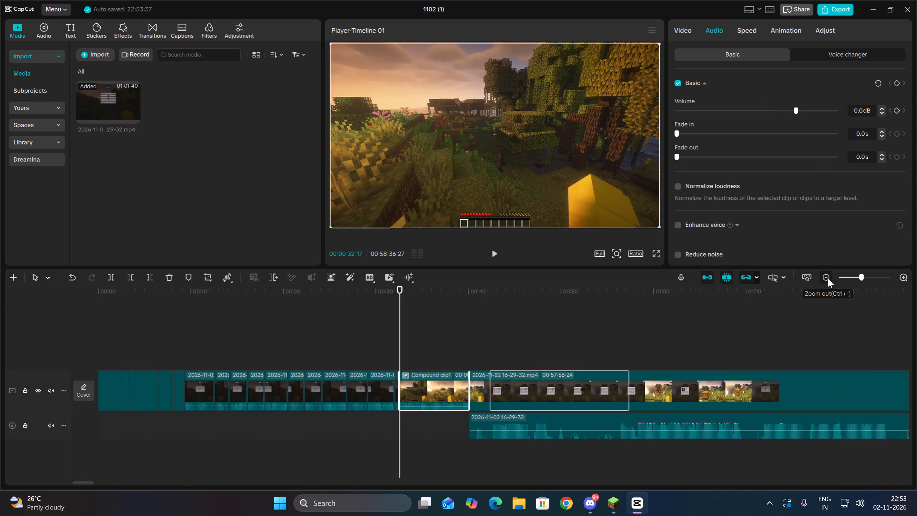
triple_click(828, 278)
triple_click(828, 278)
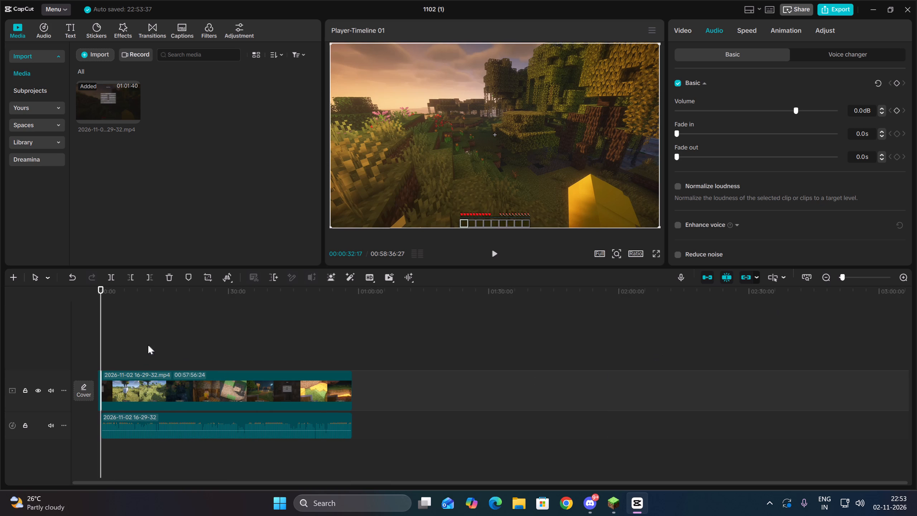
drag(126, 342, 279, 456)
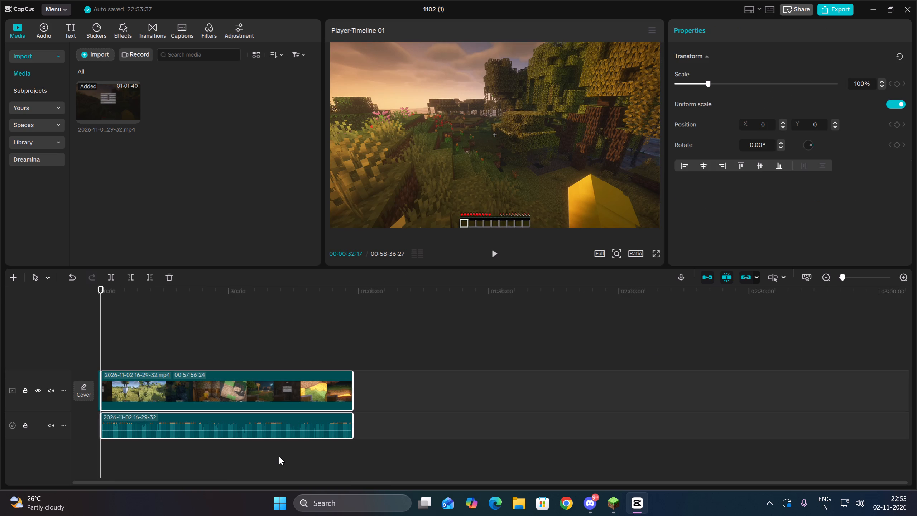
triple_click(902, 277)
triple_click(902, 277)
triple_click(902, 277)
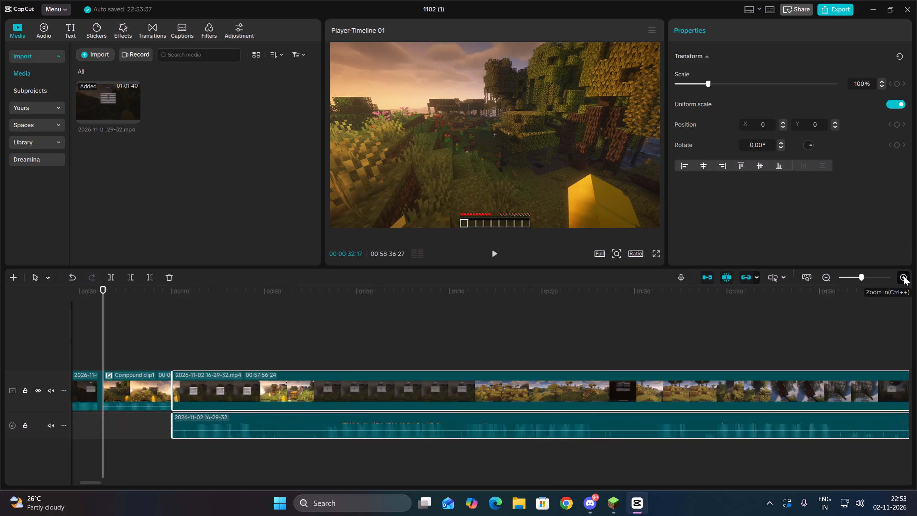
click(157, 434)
Play the compound clip in short bursts from 00:00:32:17 to about 00:00:33:19 to listen to its audio.
key(Up)
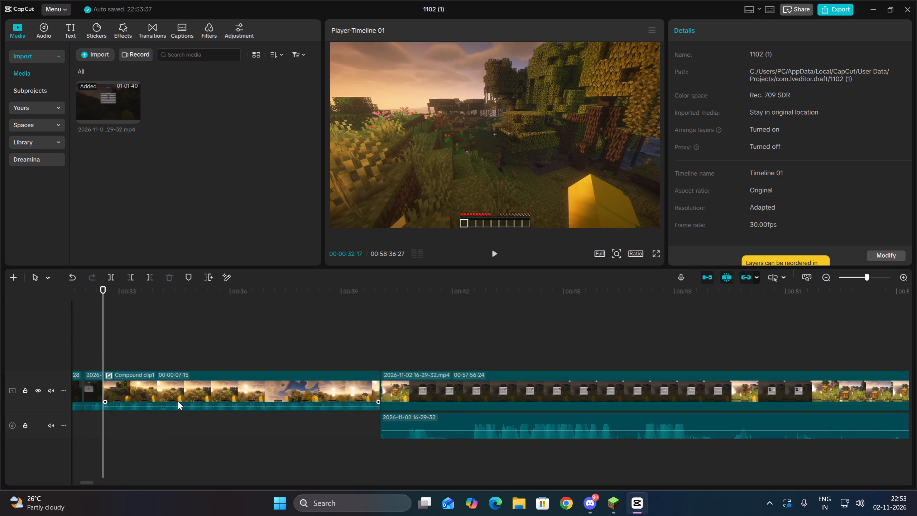
key(space)
key(space)
click(282, 388)
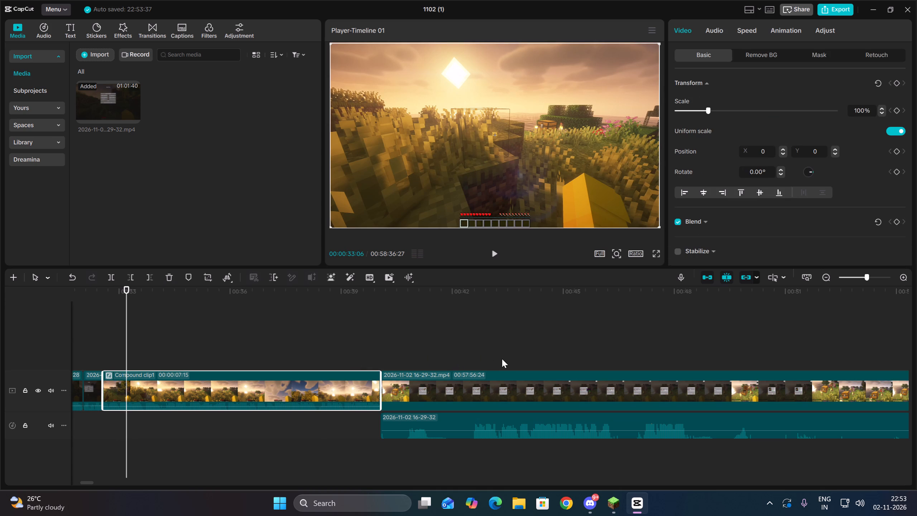
key(space)
key(space)
double_click(145, 429)
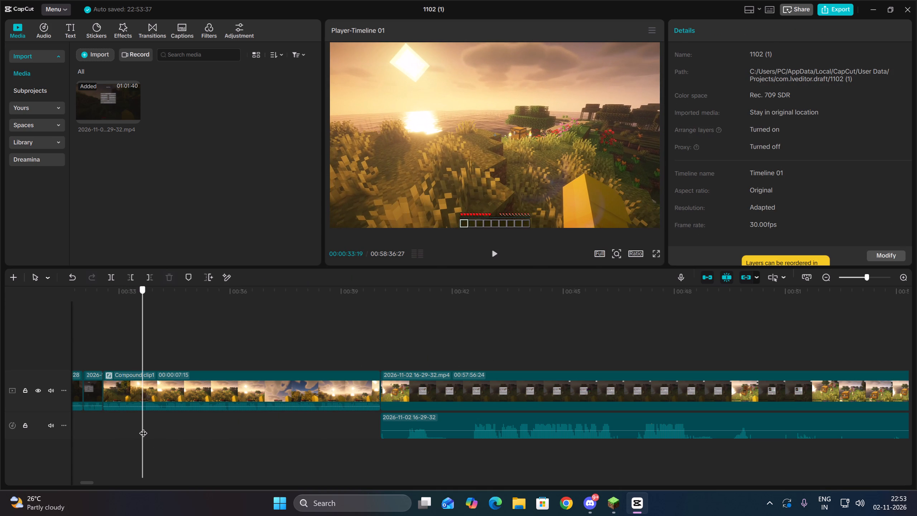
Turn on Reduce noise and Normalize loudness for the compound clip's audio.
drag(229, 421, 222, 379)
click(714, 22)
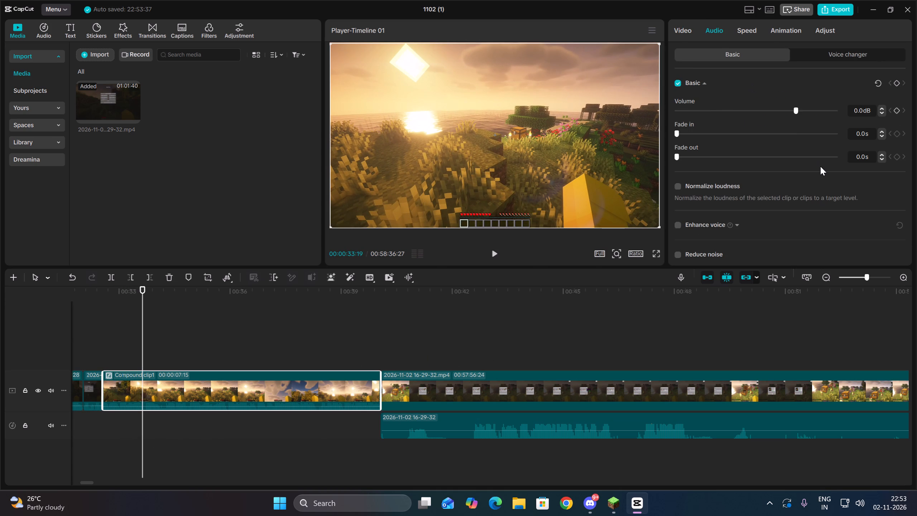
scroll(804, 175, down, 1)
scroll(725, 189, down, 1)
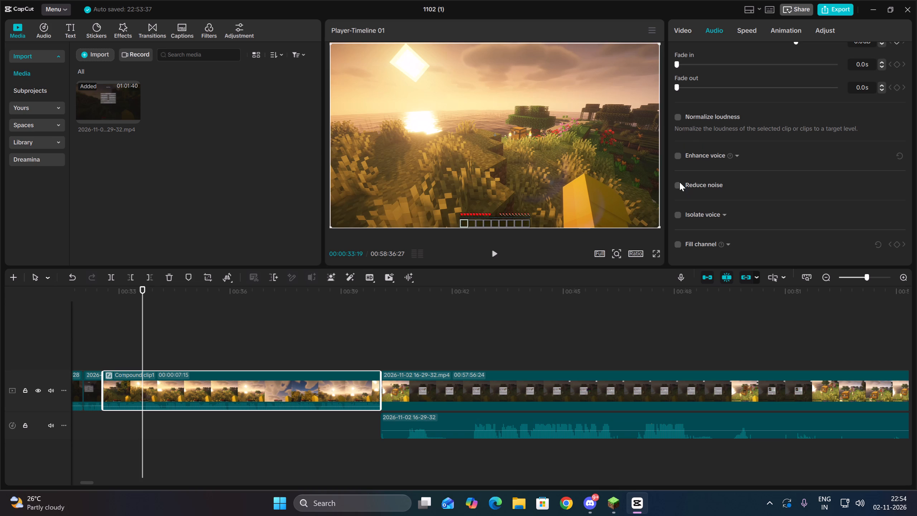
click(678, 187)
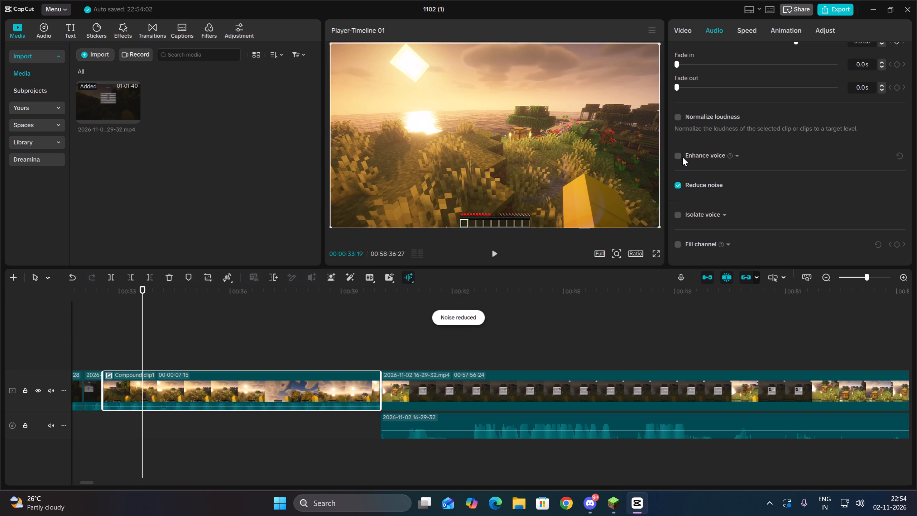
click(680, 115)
Set the compound clip's volume to 2 dB.
scroll(726, 153, up, 1)
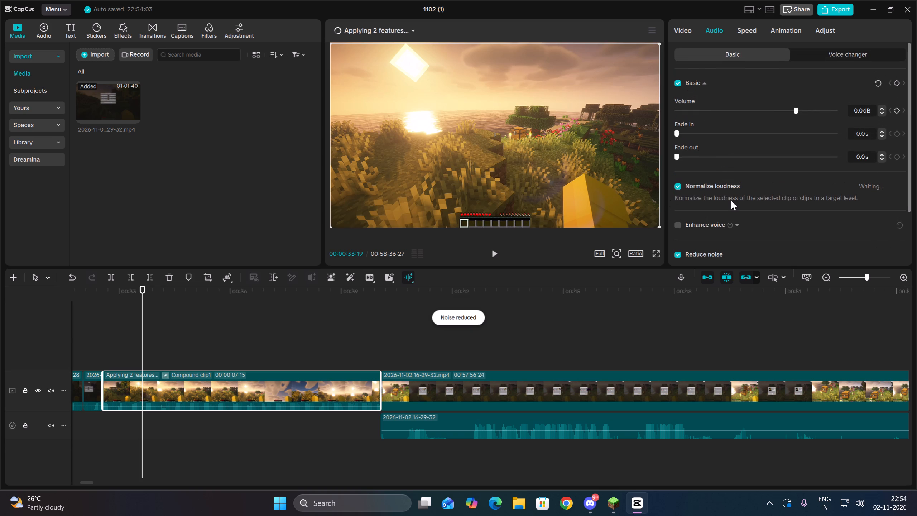
drag(866, 108, 831, 107)
key(BackSpace)
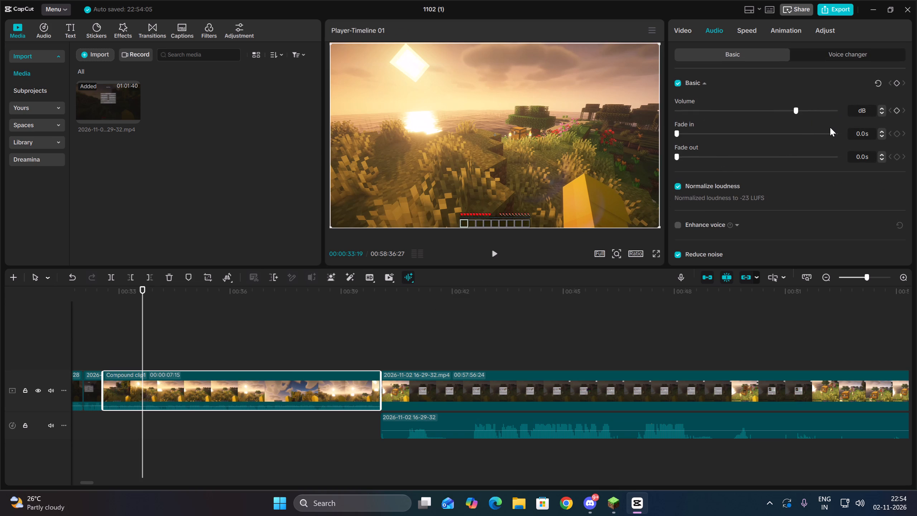
key(2)
click(229, 334)
Play the compound clip from its start to about 00:00:33:25 to check the adjusted audio.
key(Up)
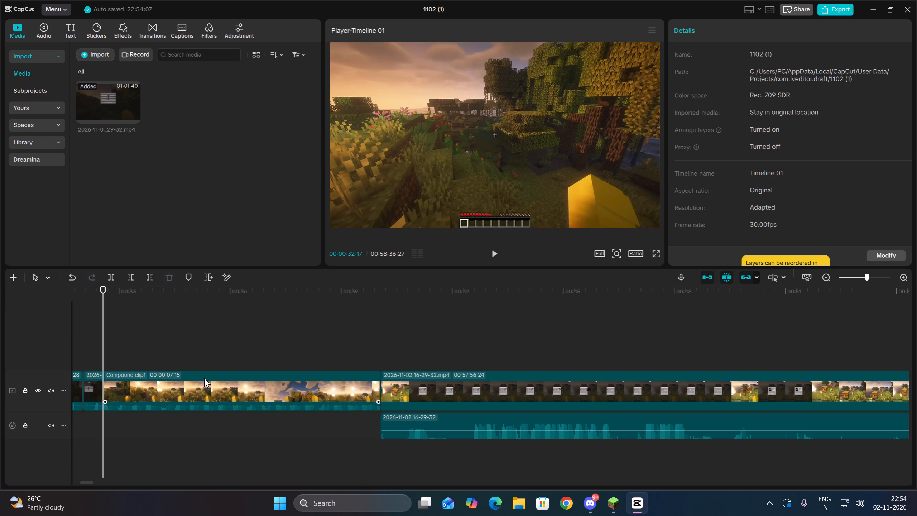
click(204, 378)
key(space)
key(space)
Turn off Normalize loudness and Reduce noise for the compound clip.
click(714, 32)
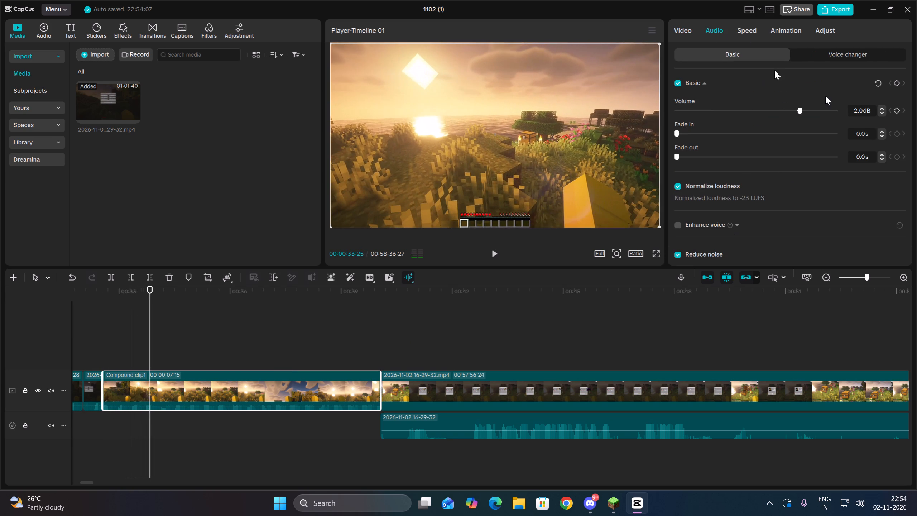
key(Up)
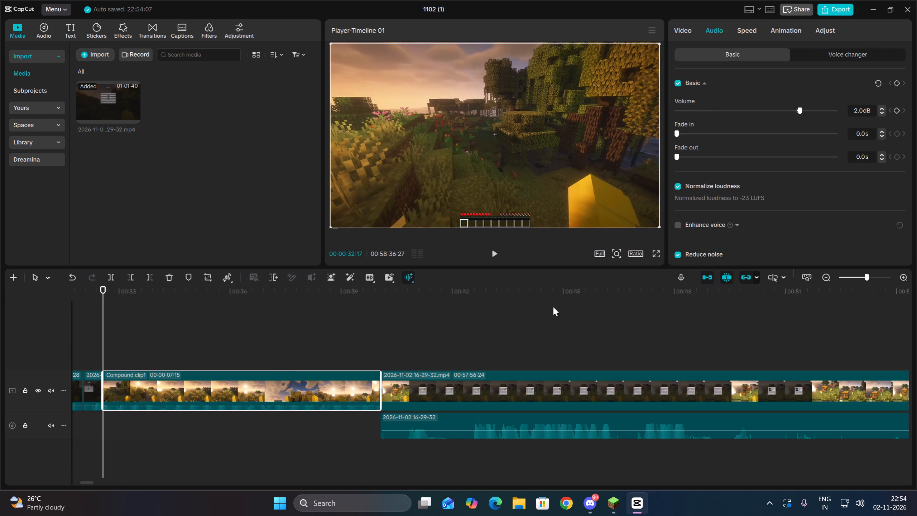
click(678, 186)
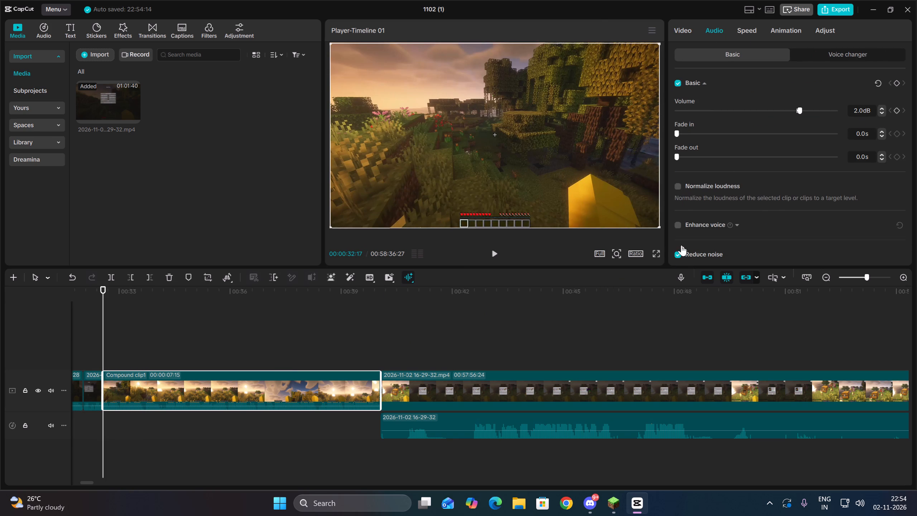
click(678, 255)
Play the compound clip from 00:00:32:17 to hear its audio without loudness normalization and noise reduction.
key(space)
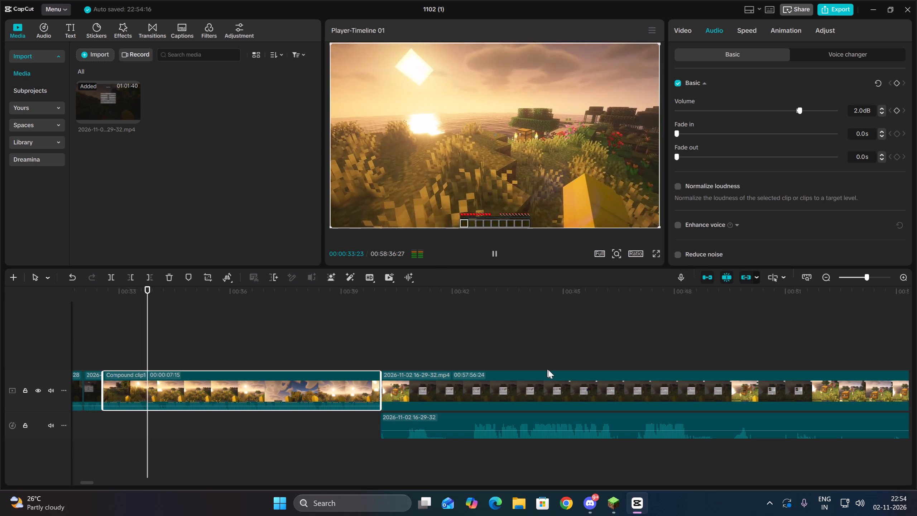
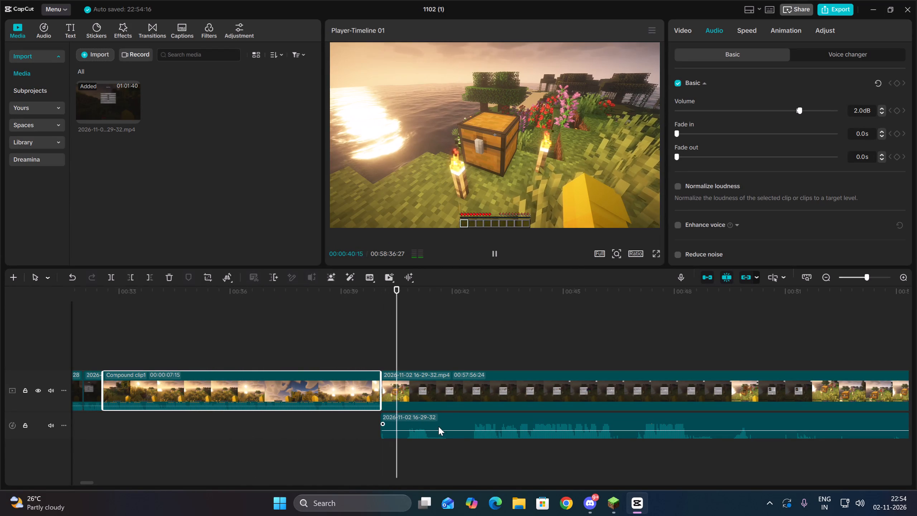
Trim the commentary audio's start up to 00:00:40:23 and move it back against the compound clip's end at 00:00:40:02.
triple_click(406, 452)
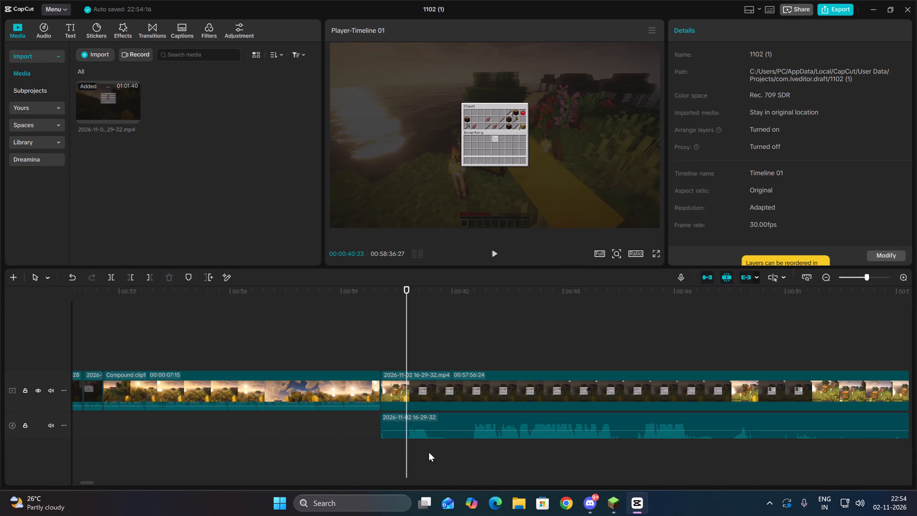
drag(436, 450, 437, 427)
click(133, 278)
key(Up)
drag(443, 415, 434, 422)
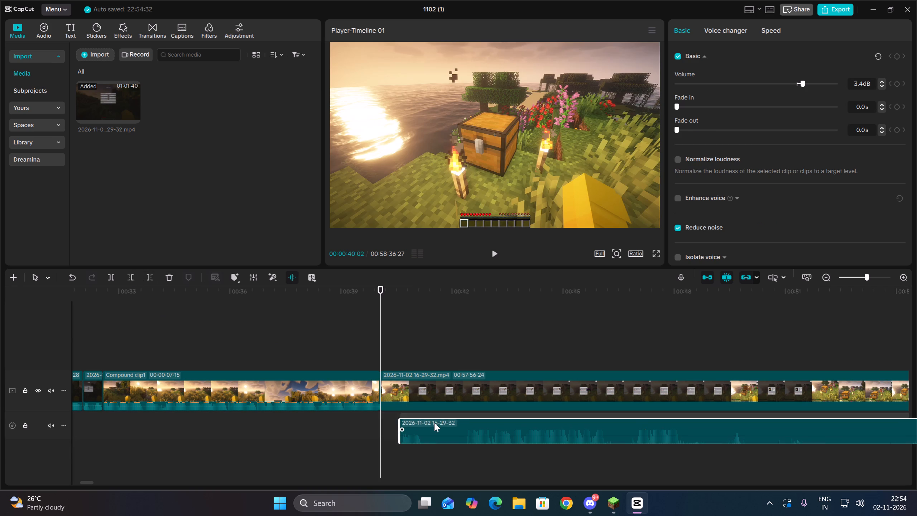
drag(434, 422, 419, 420)
key(space)
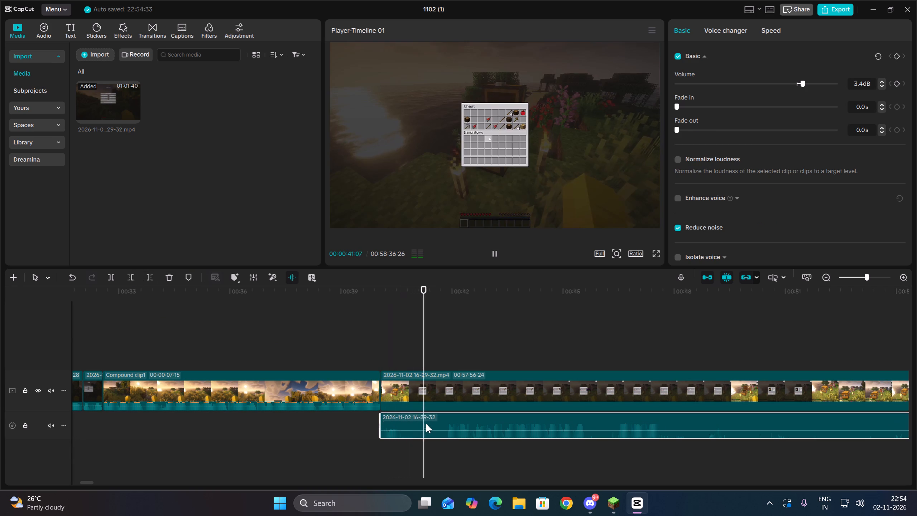
Trim the video after the compound clip up to 00:00:40:20 and realign the commentary audio with the video's start at 00:00:40:02.
key(Up)
drag(429, 417, 463, 419)
key(space)
key(space)
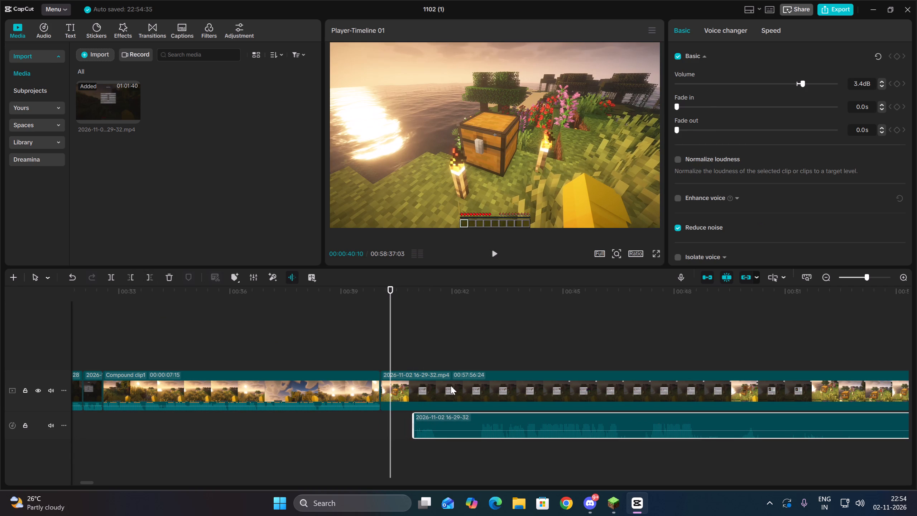
click(450, 380)
key(space)
key(space)
drag(398, 351, 403, 349)
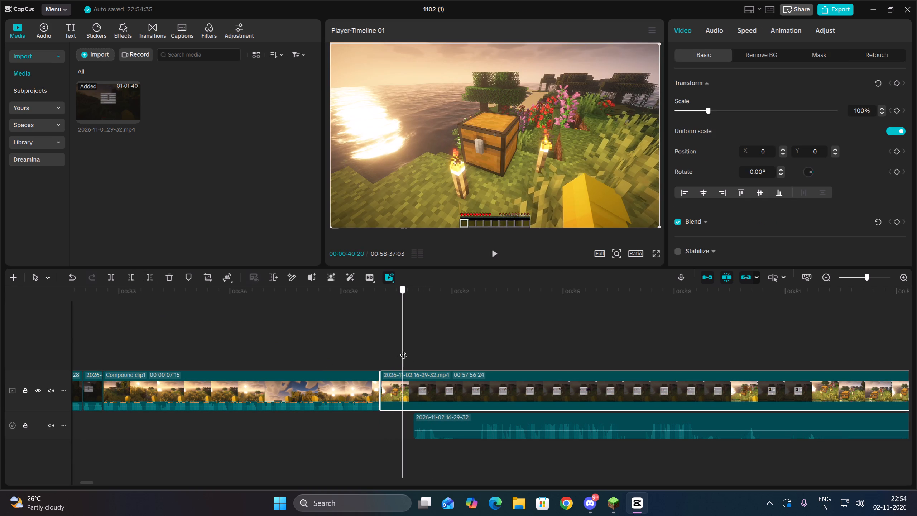
drag(403, 349, 403, 349)
click(135, 275)
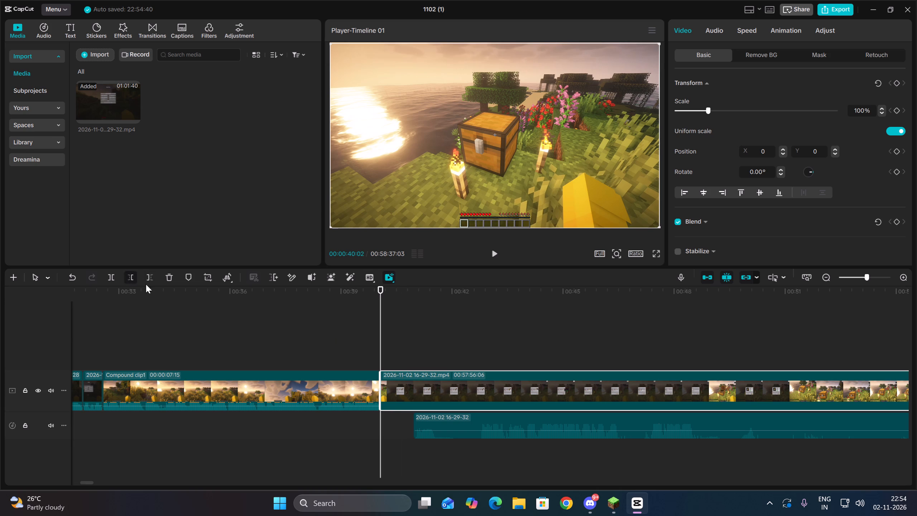
drag(434, 416, 399, 421)
key(space)
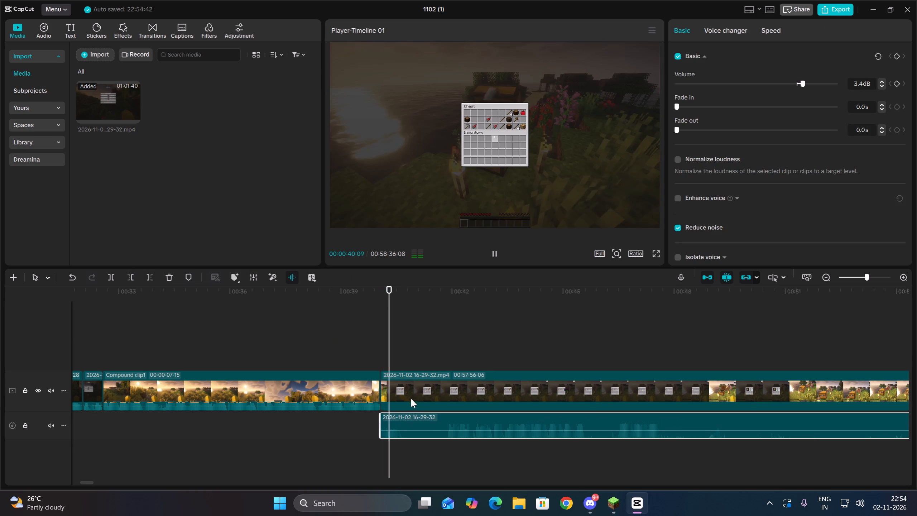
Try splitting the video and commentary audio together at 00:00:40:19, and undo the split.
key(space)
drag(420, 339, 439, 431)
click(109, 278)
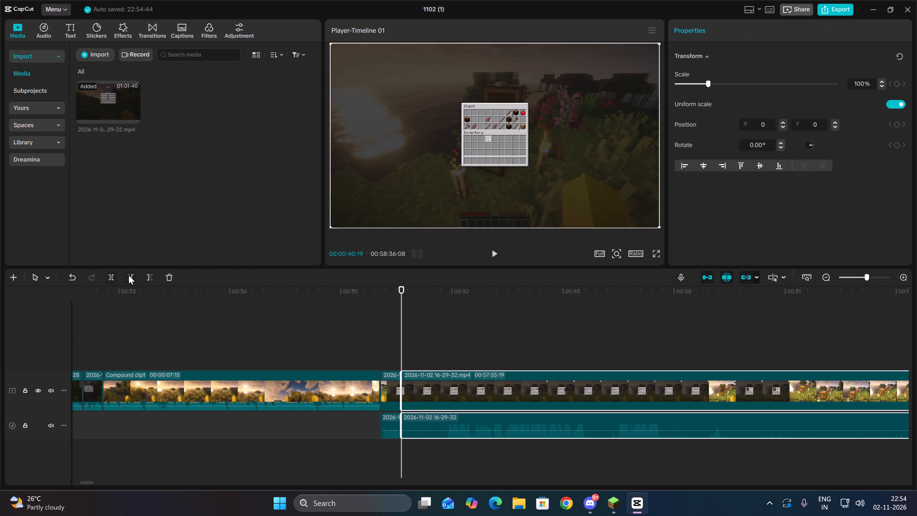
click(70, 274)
Split only the commentary audio at 00:00:40:22 and remove the silent part from there to 00:00:41:26.
click(411, 445)
drag(410, 445, 405, 444)
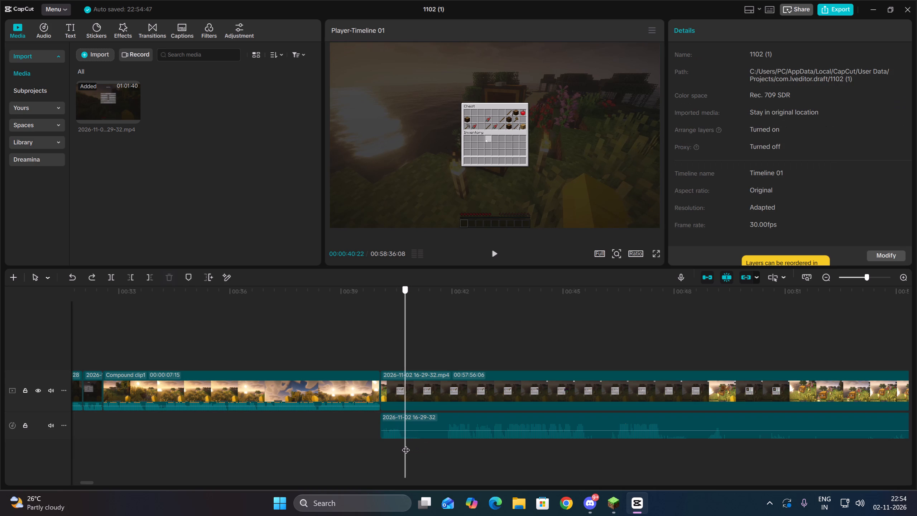
drag(405, 444, 405, 444)
drag(427, 442, 427, 422)
click(113, 277)
key(space)
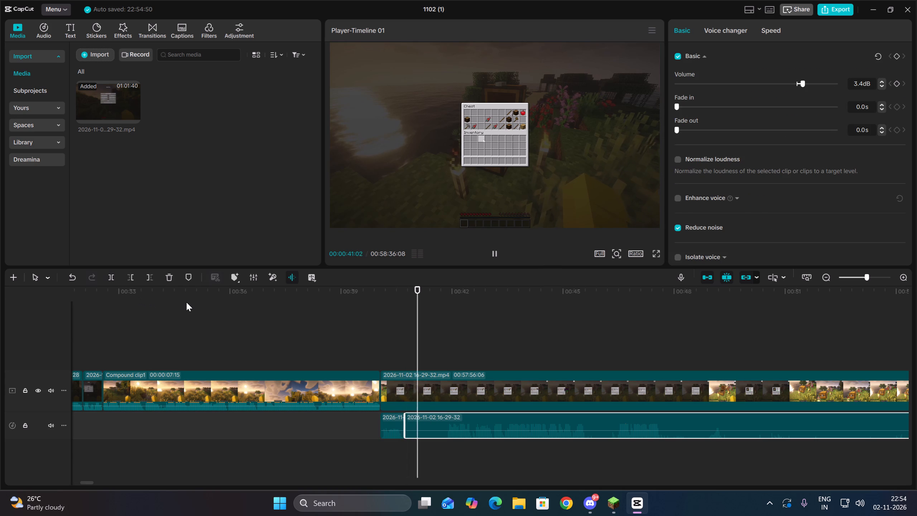
key(space)
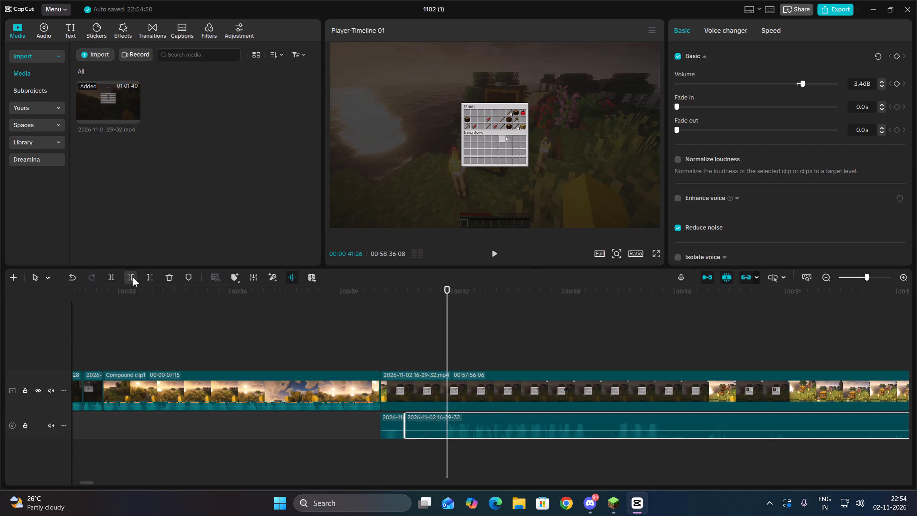
click(133, 277)
Set the remaining commentary audio's volume to 2 dB.
drag(512, 431, 463, 428)
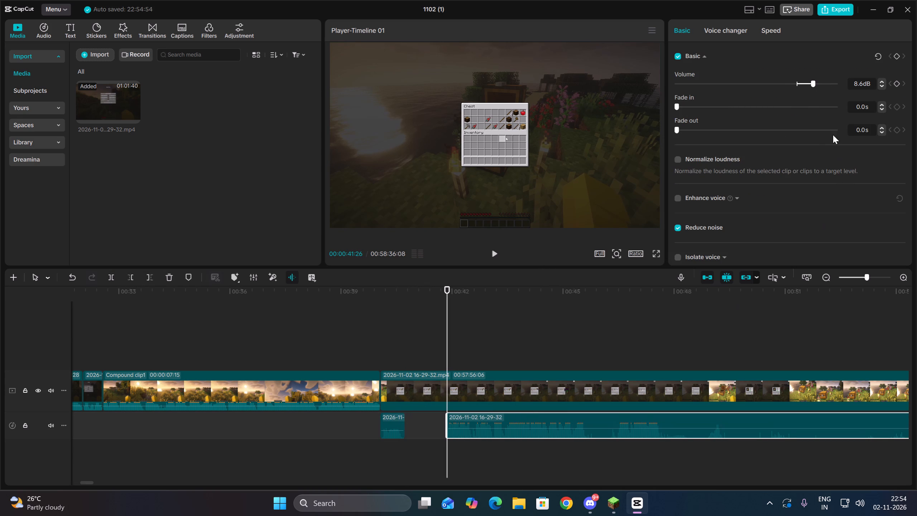
drag(866, 82, 850, 82)
key(BackSpace)
key(2)
click(428, 442)
Move the remaining commentary audio back against the short first piece at 00:00:40:22 and play the join.
key(Up)
drag(480, 419, 440, 428)
key(Up)
key(space)
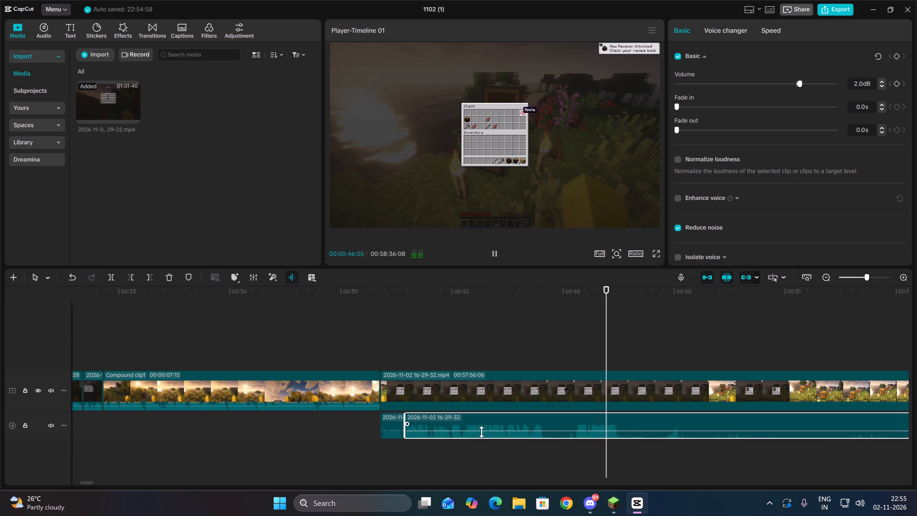
Cut the pause from 00:00:44:17 to 00:00:45:03 out of the commentary audio and close the gap.
double_click(546, 448)
drag(569, 445, 572, 421)
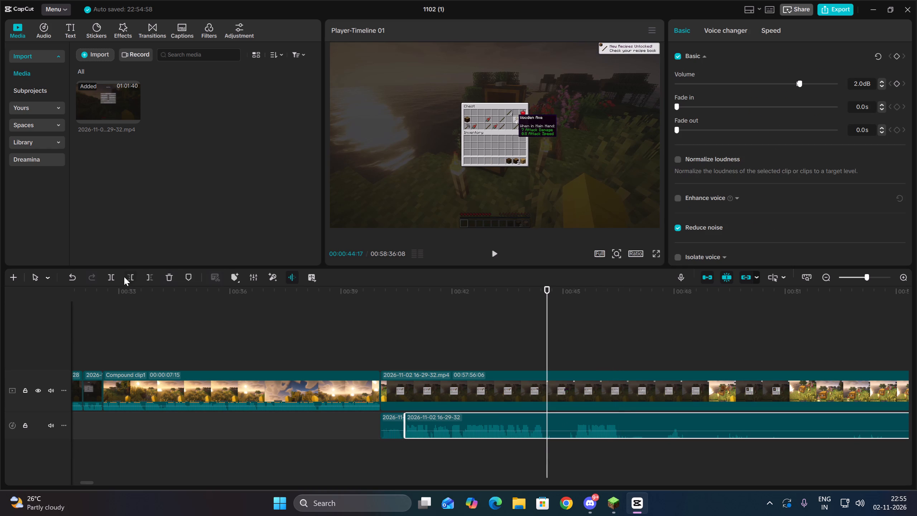
click(114, 276)
key(space)
key(space)
click(133, 279)
key(Up)
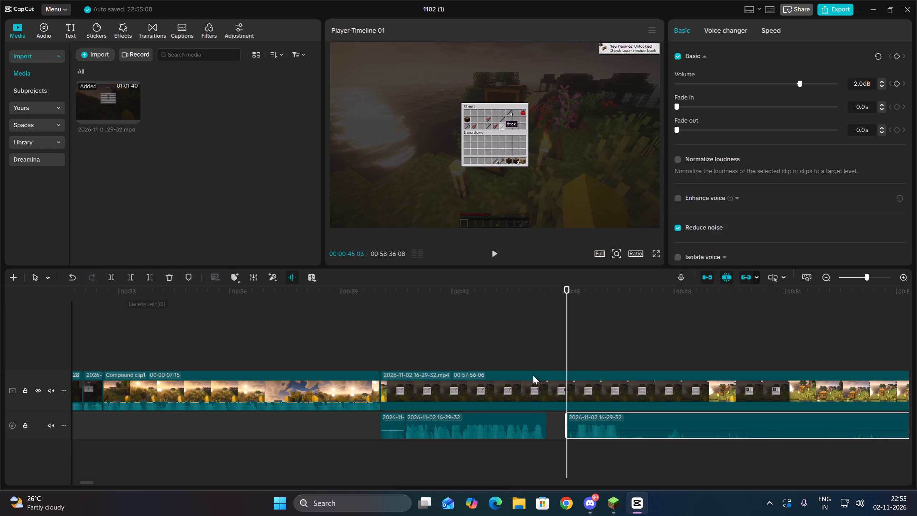
drag(598, 420, 580, 422)
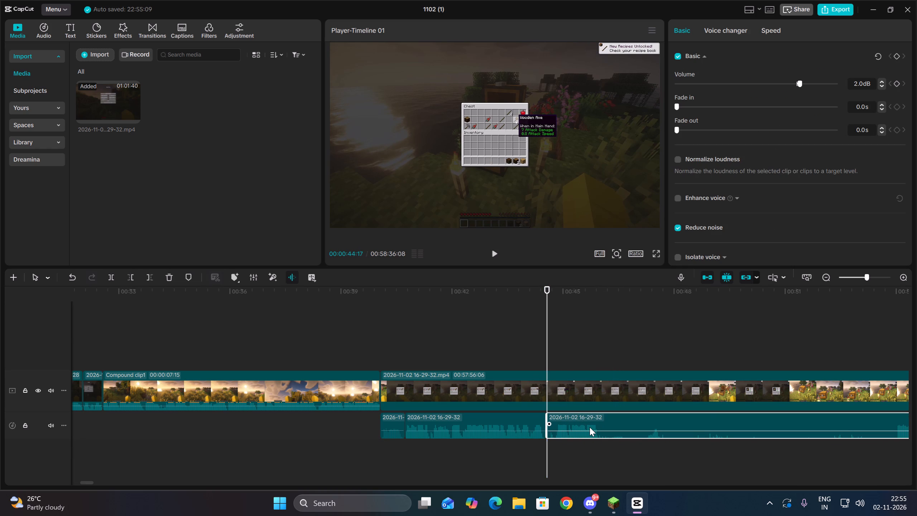
Play the section after the compound clip from 00:00:40:02 to check the commentary cuts.
triple_click(826, 278)
click(826, 278)
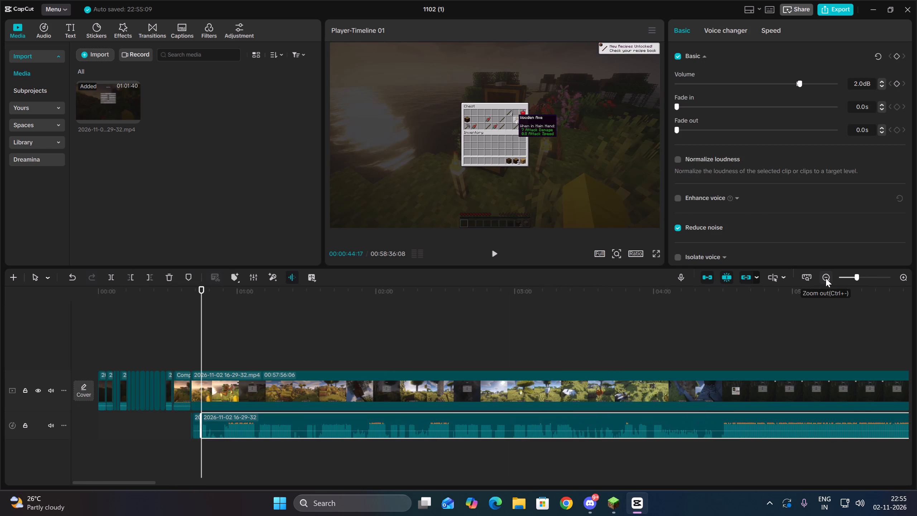
triple_click(907, 276)
click(907, 276)
key(Up)
key(Up)
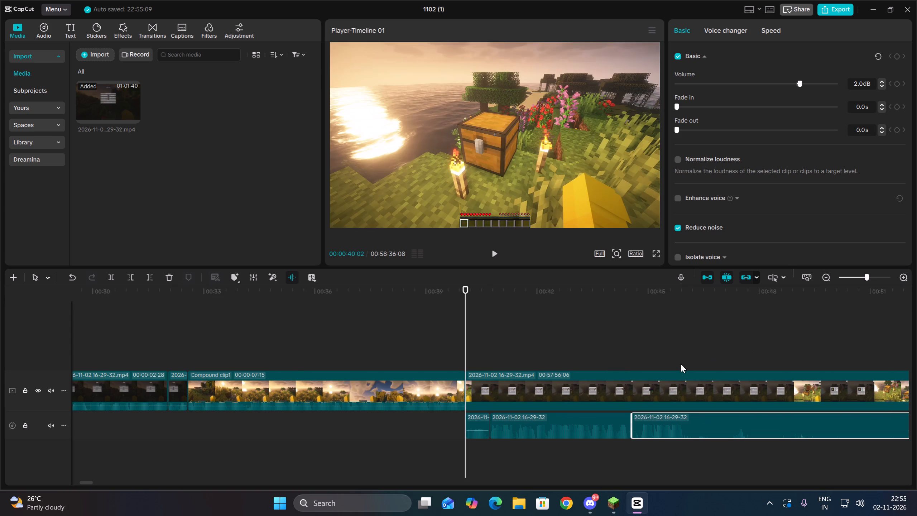
key(space)
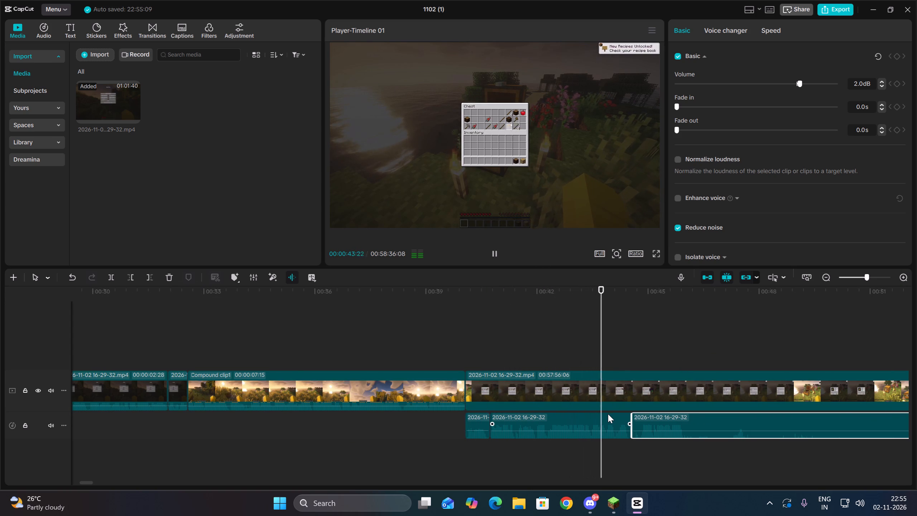
Trim the start of the audio piece at 00:00:44:17 up to 00:00:44:23 and move it back to close the gap.
double_click(640, 450)
key(space)
click(638, 447)
double_click(636, 446)
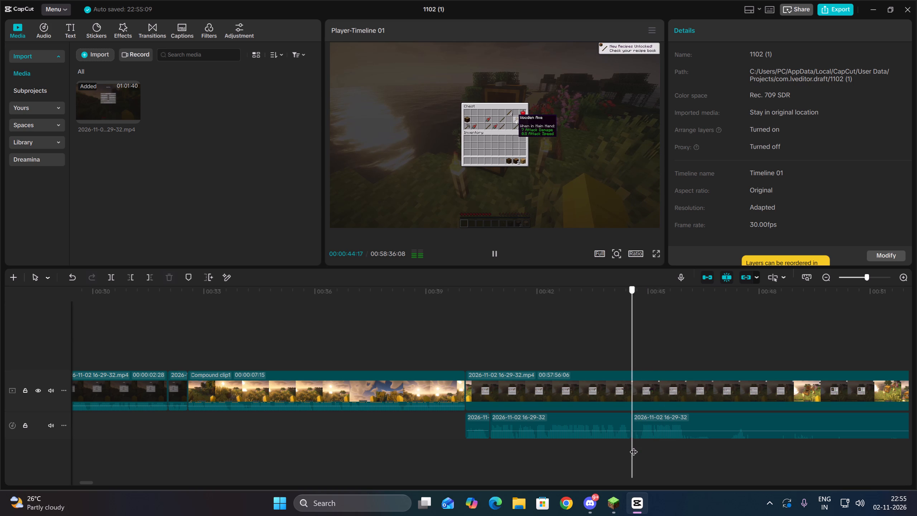
key(space)
key(space)
double_click(637, 443)
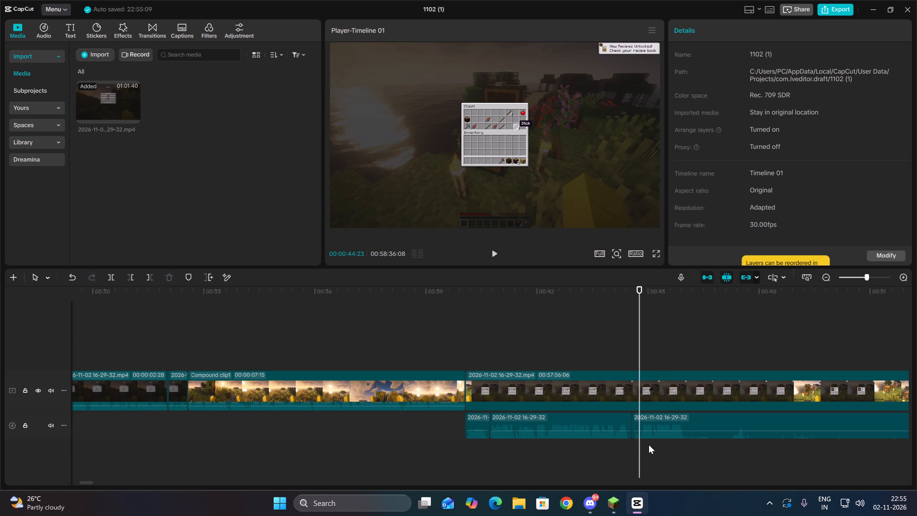
drag(657, 446, 663, 428)
click(134, 279)
key(Up)
drag(678, 416, 671, 417)
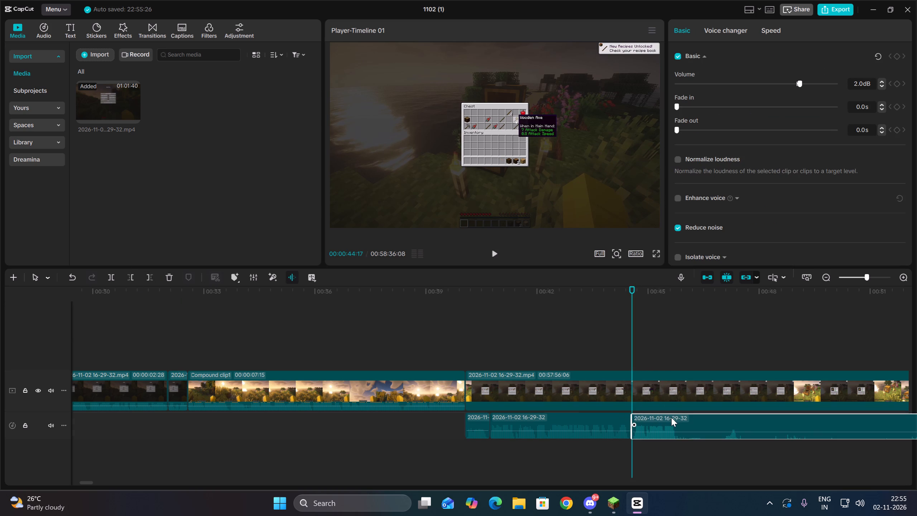
drag(671, 417, 670, 417)
Split the commentary audio at 00:00:45:24 and remove everything from there to 00:01:09:06.
key(space)
key(space)
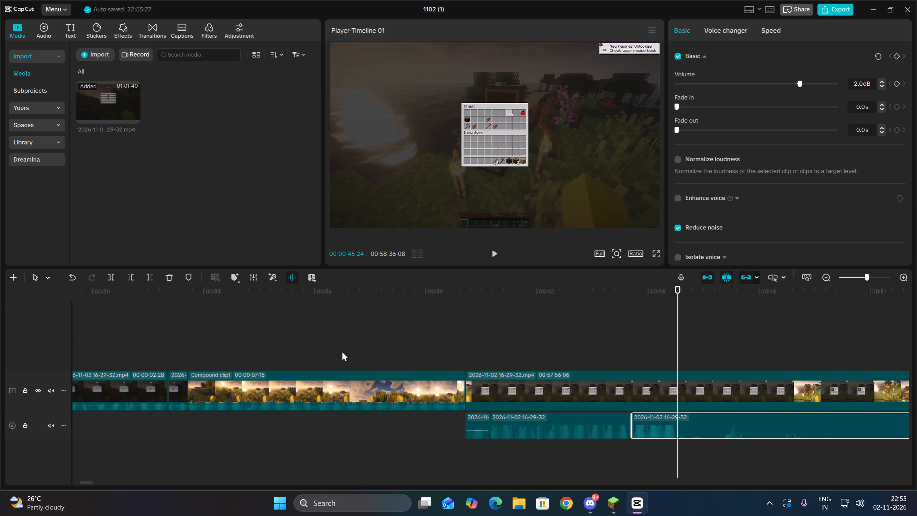
click(111, 279)
key(space)
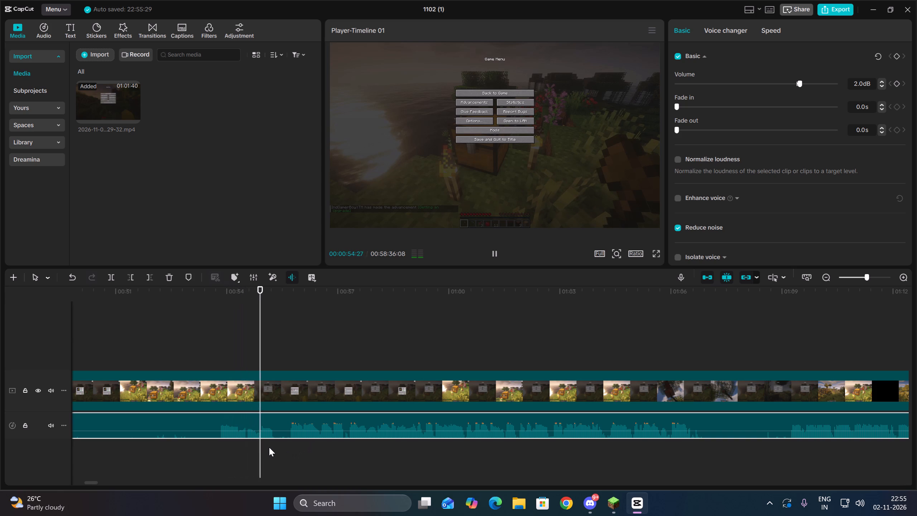
click(794, 449)
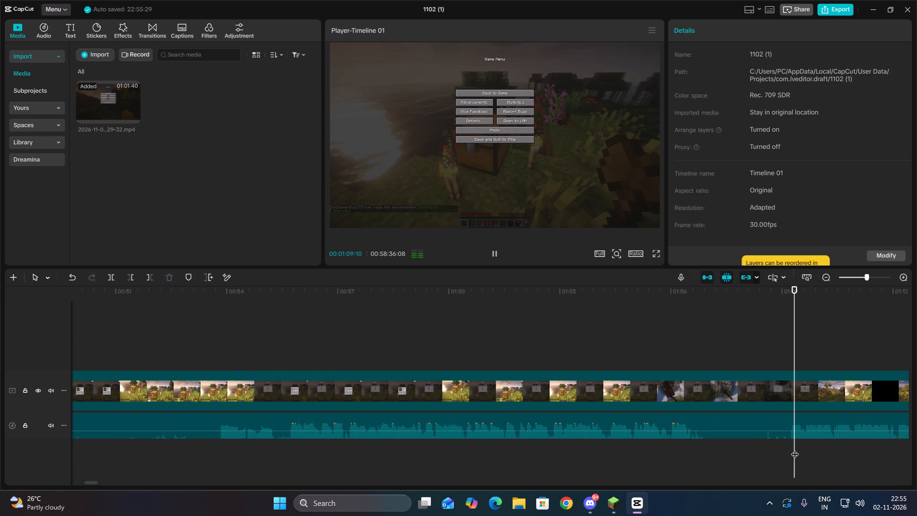
key(space)
key(space)
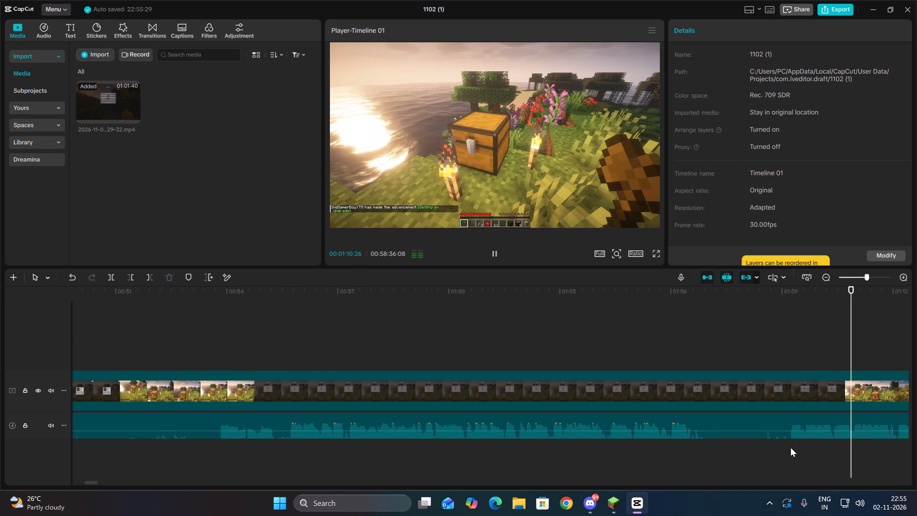
double_click(791, 448)
click(790, 448)
drag(763, 454, 761, 436)
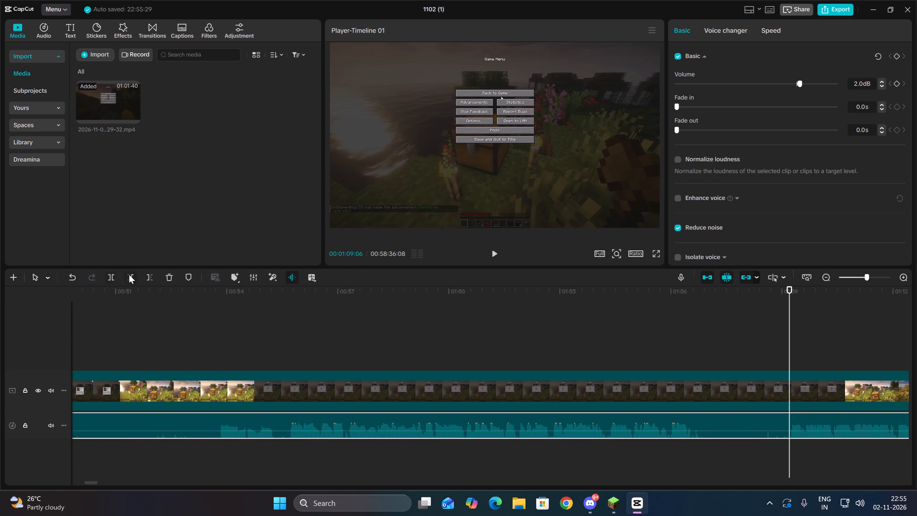
click(129, 275)
Move the remaining commentary audio back against the piece ending at 00:00:45:24 and play the join.
drag(820, 416, 2, 421)
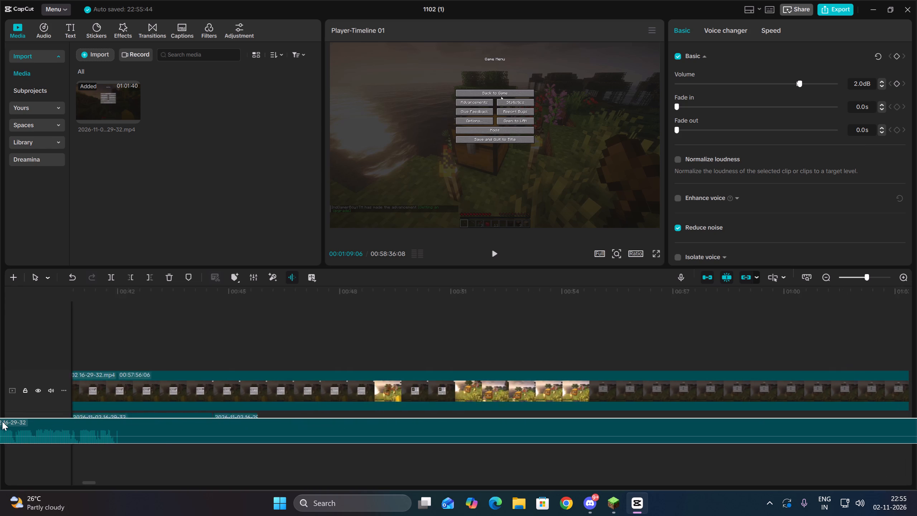
drag(2, 421, 361, 425)
click(346, 457)
key(Up)
click(353, 427)
key(space)
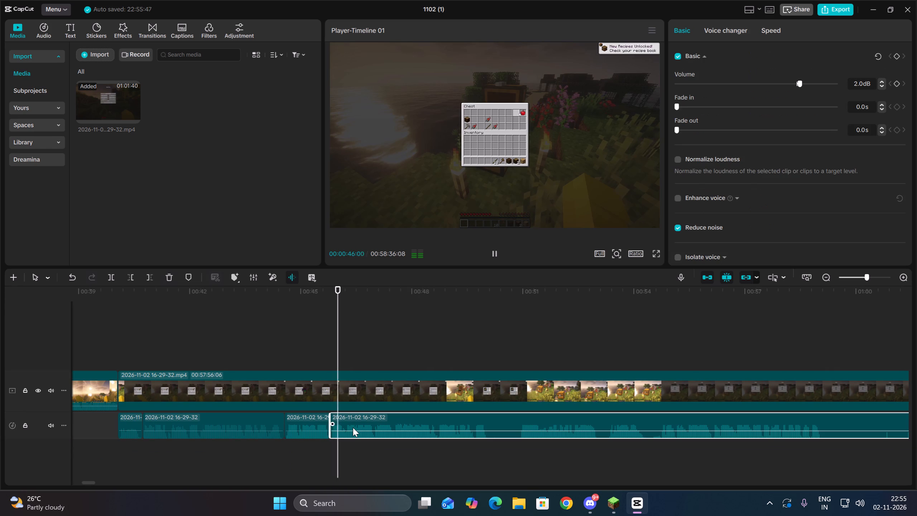
Cut the silent pause after 00:00:50:00 out of the commentary audio, close the gap, and play the result.
key(Up)
key(Up)
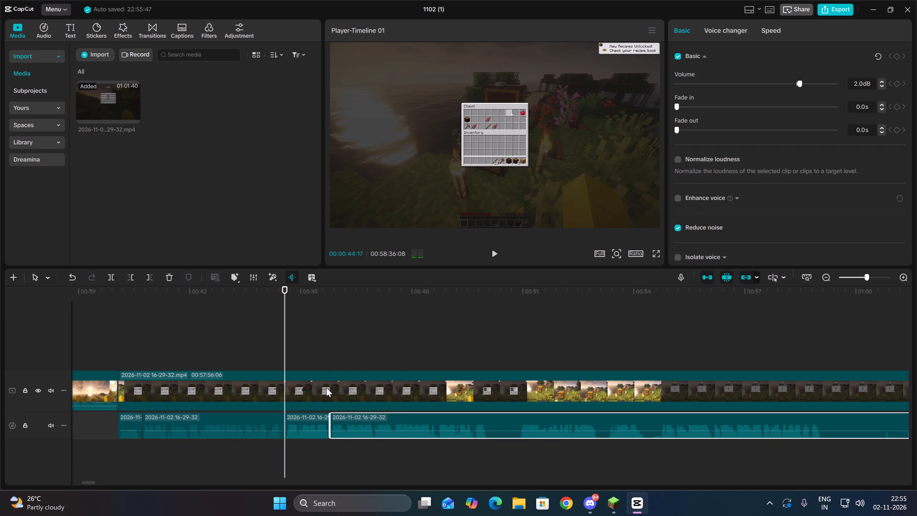
key(space)
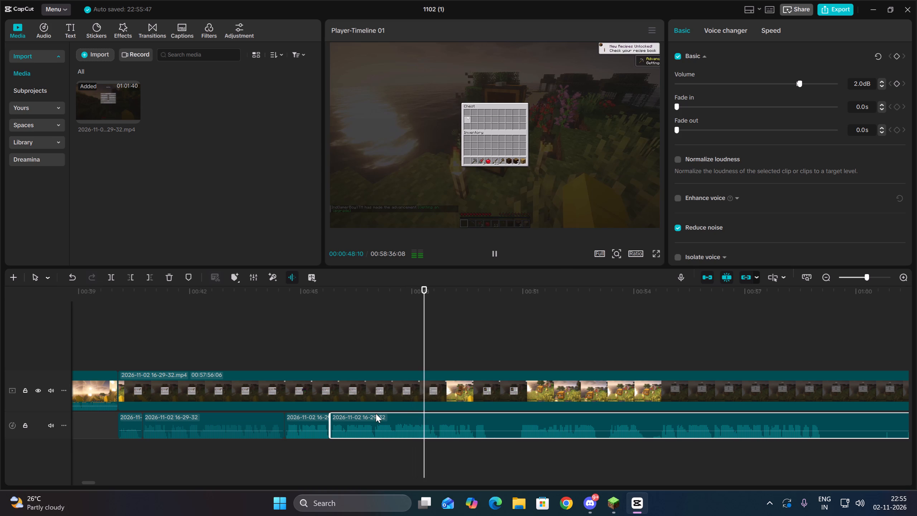
key(space)
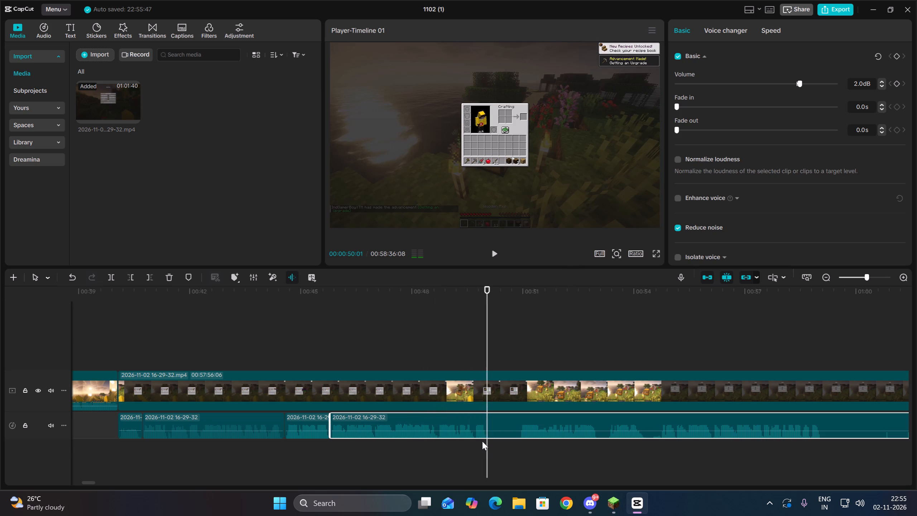
double_click(484, 443)
drag(498, 450, 501, 420)
click(117, 277)
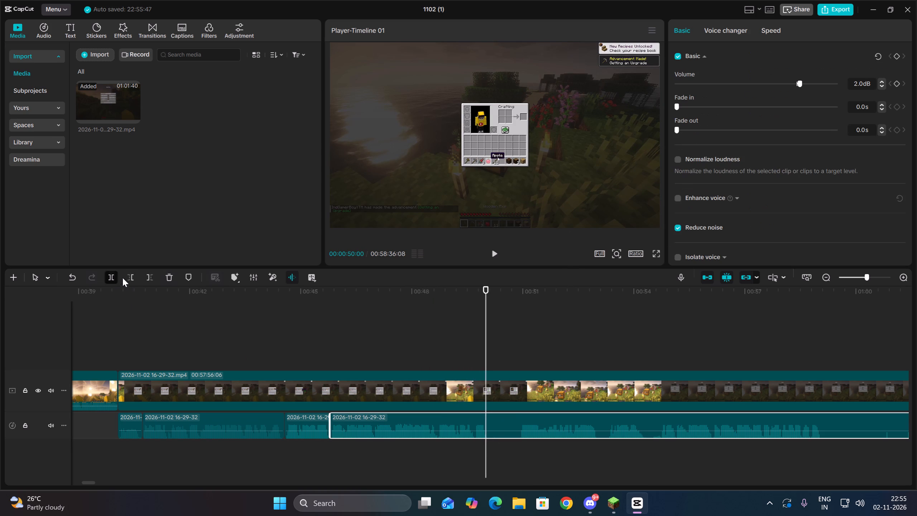
key(space)
key(space)
click(133, 281)
key(Up)
drag(557, 425, 525, 430)
key(space)
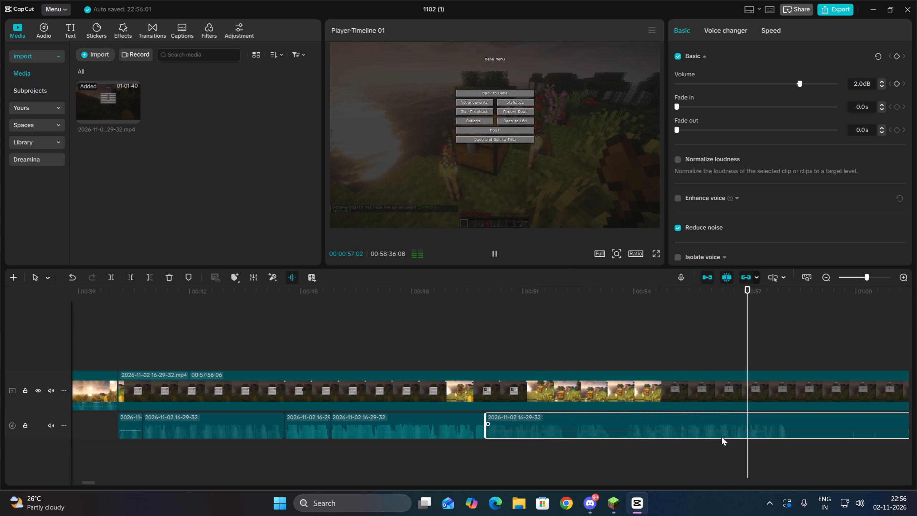
Review the commentary audio piece that starts at 00:00:50:00, and delete that whole piece.
click(791, 439)
drag(790, 441, 788, 443)
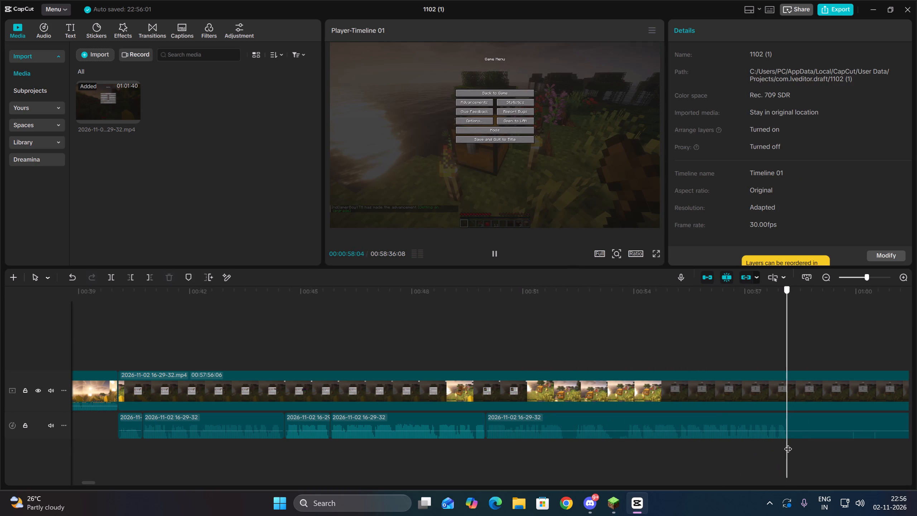
drag(788, 443, 526, 454)
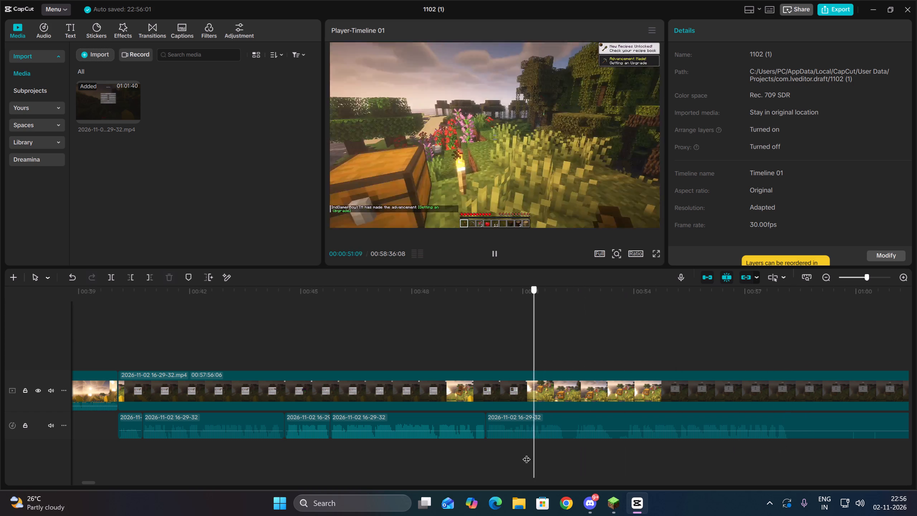
drag(526, 454, 515, 454)
key(Up)
click(525, 422)
key(space)
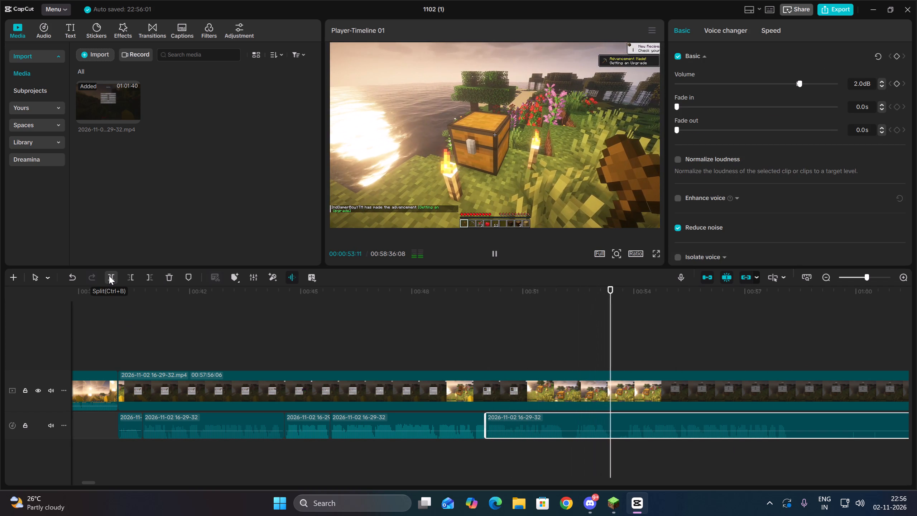
double_click(829, 281)
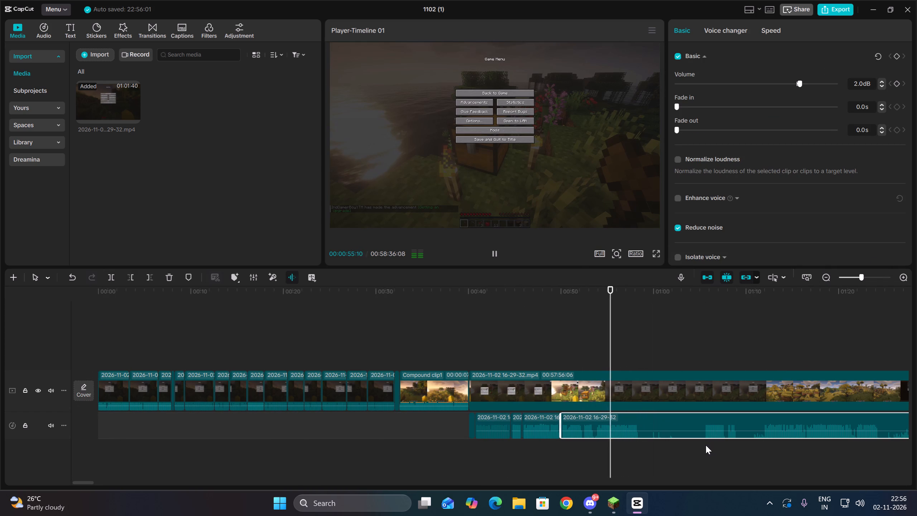
click(706, 445)
key(space)
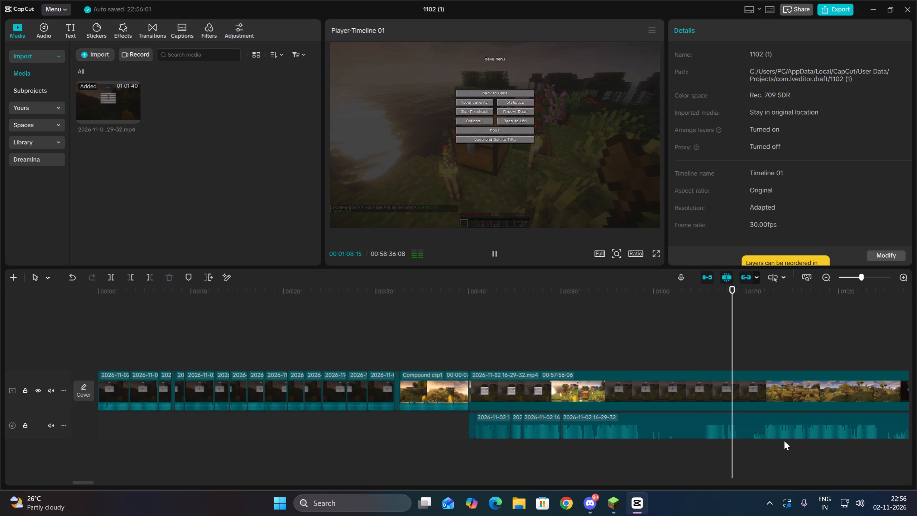
drag(783, 443, 774, 429)
key(Delete)
Split the main video clip at about 00:00:50:00, where the remaining audio pieces end.
click(647, 446)
drag(647, 446, 568, 437)
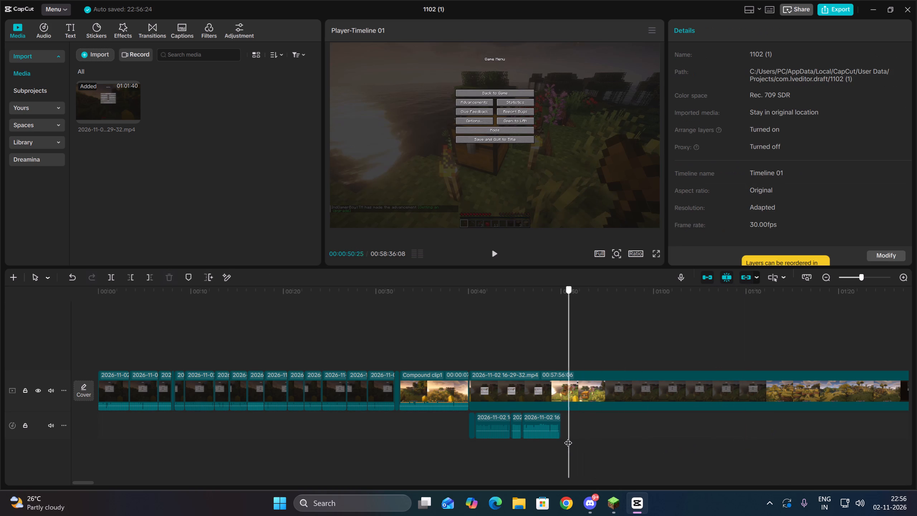
drag(568, 437, 563, 439)
click(575, 403)
click(111, 277)
Group the video piece from about 00:00:40 to 00:00:50 and its audio pieces into a compound clip.
key(Up)
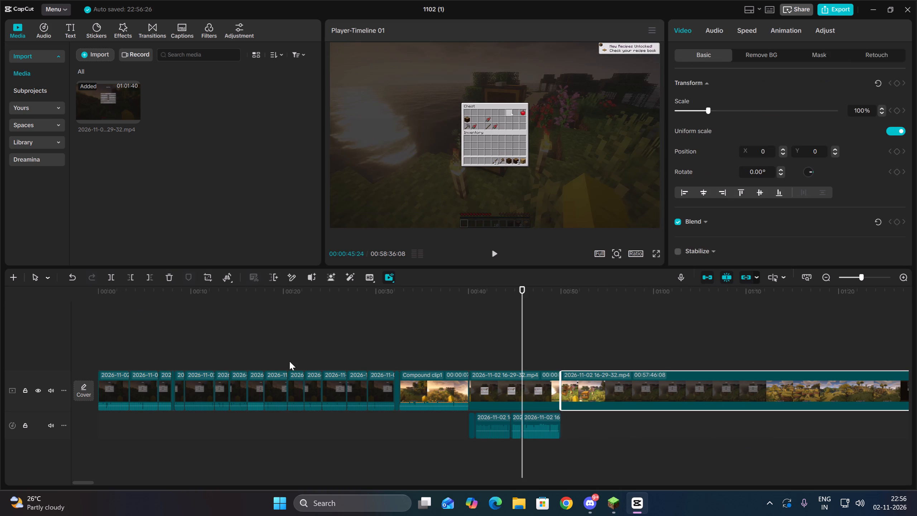
key(Up)
drag(467, 345, 532, 434)
drag(562, 469, 514, 455)
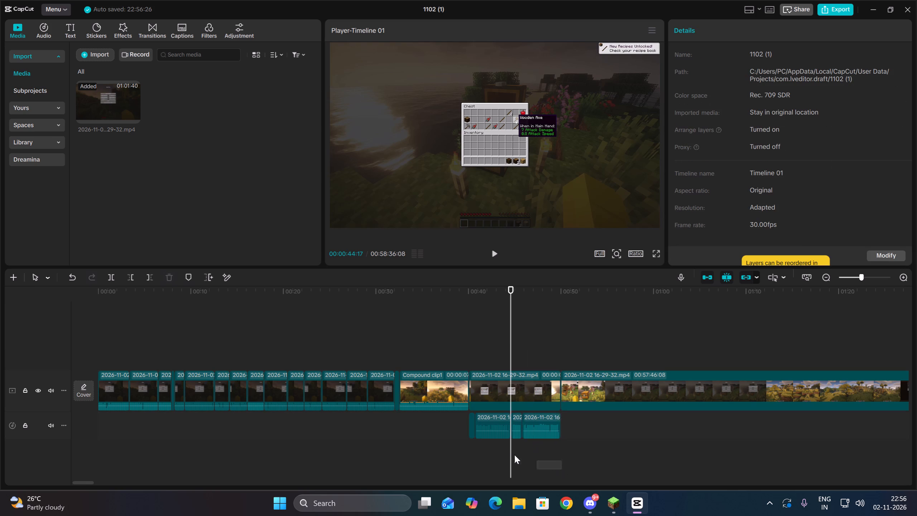
drag(514, 455, 483, 404)
click(530, 449)
drag(530, 449, 515, 445)
drag(533, 448, 475, 350)
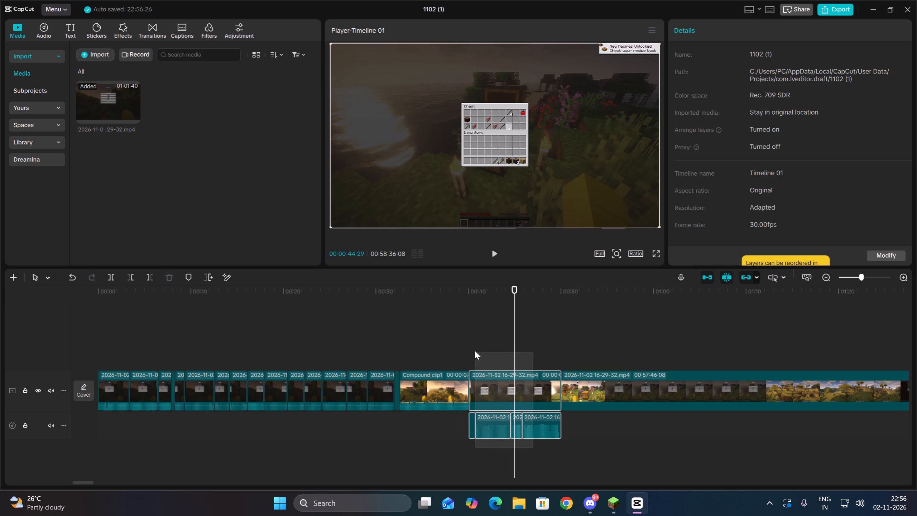
drag(475, 350, 474, 348)
key(alt+g)
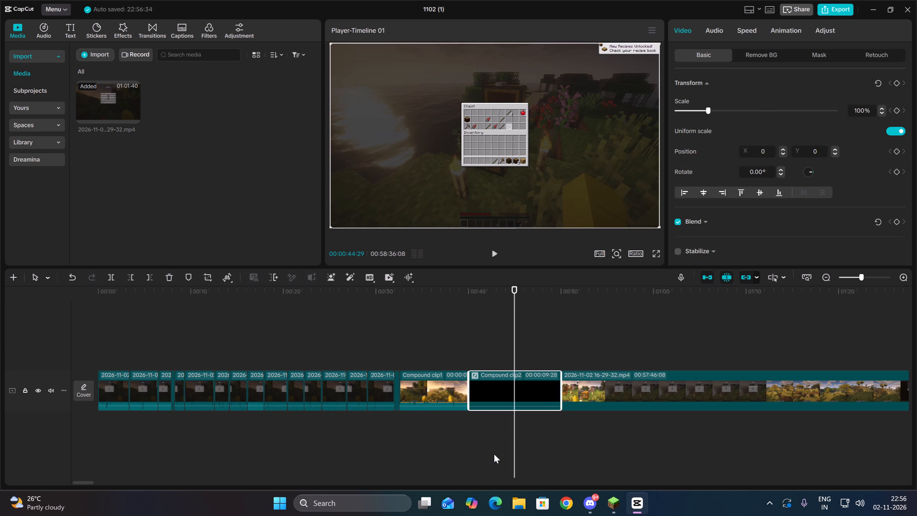
Play the new compound clip from its start to check the picture and commentary.
click(487, 434)
key(Up)
click(502, 394)
key(space)
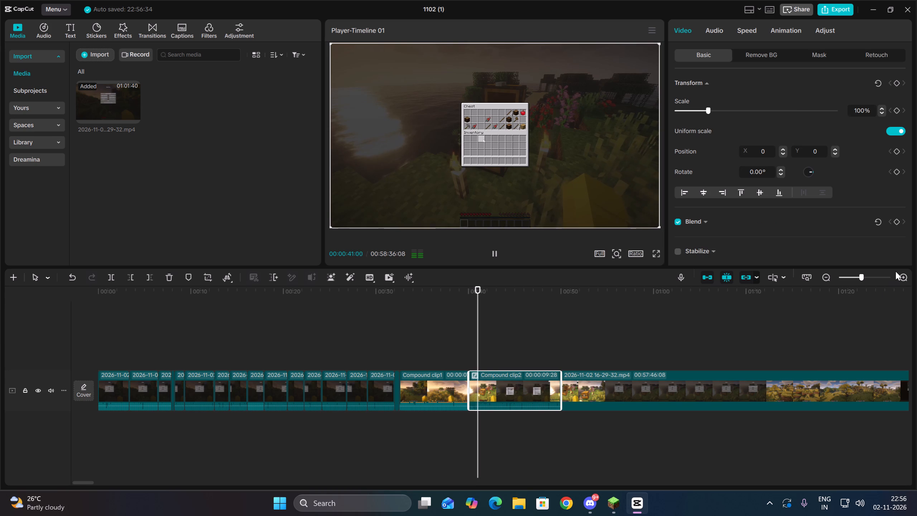
triple_click(902, 271)
key(Up)
key(space)
key(space)
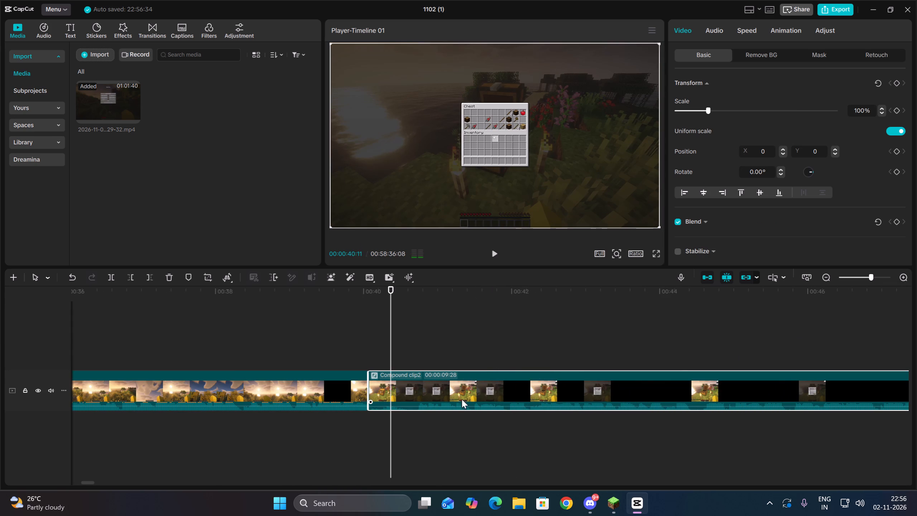
key(Up)
key(space)
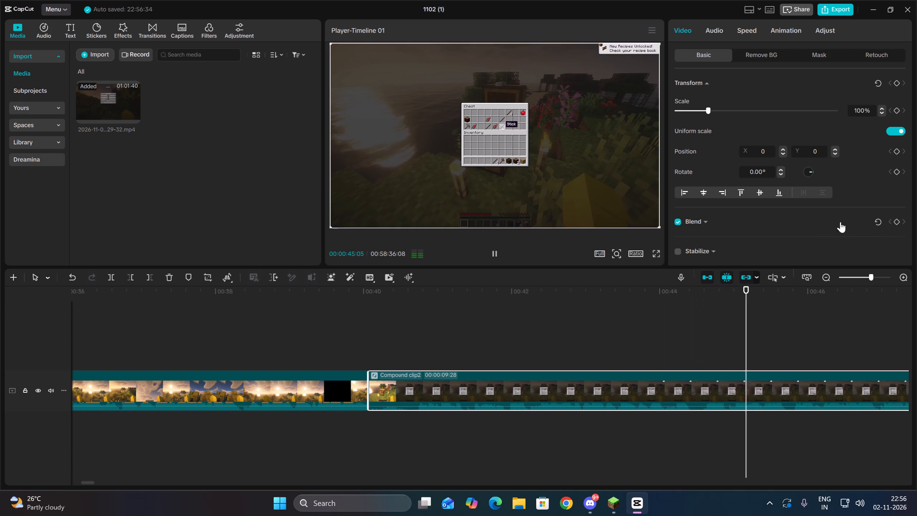
click(827, 277)
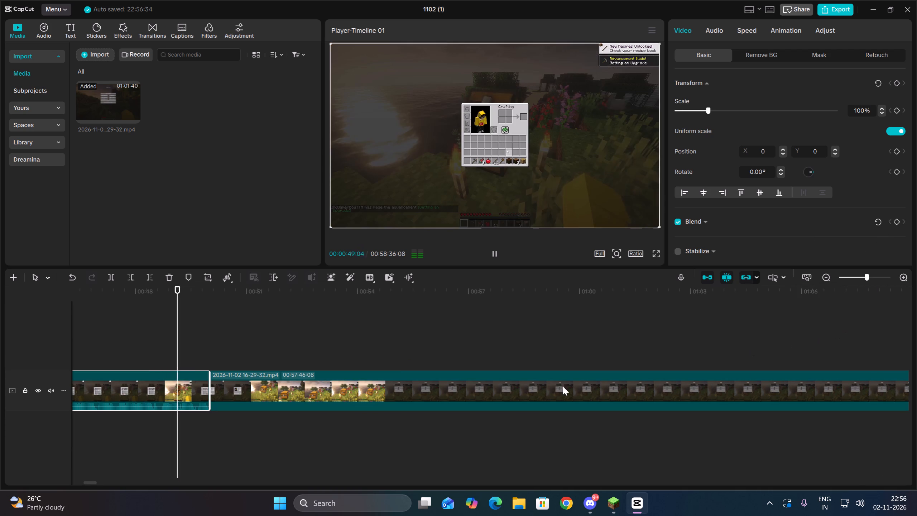
Restore the original audio of the long video clip starting at 00:00:50:00, and play the section leading into it.
click(400, 396)
key(Up)
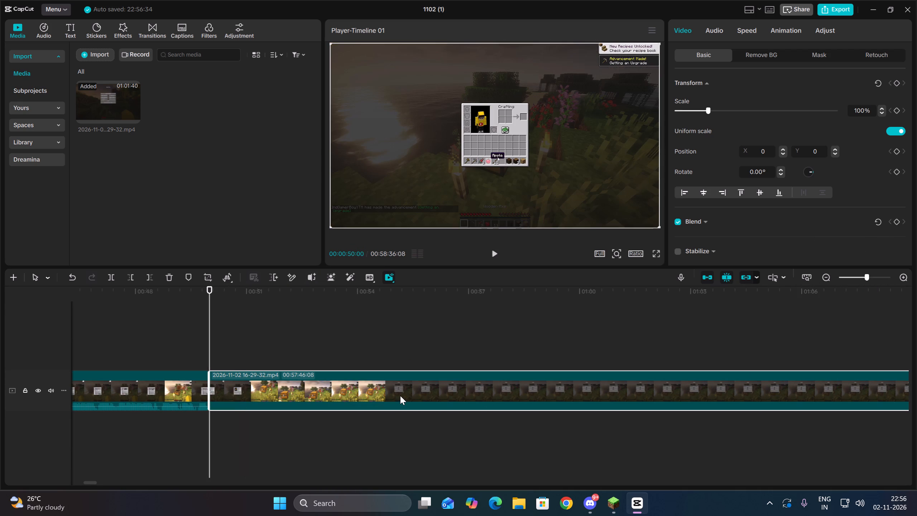
click(716, 30)
click(779, 189)
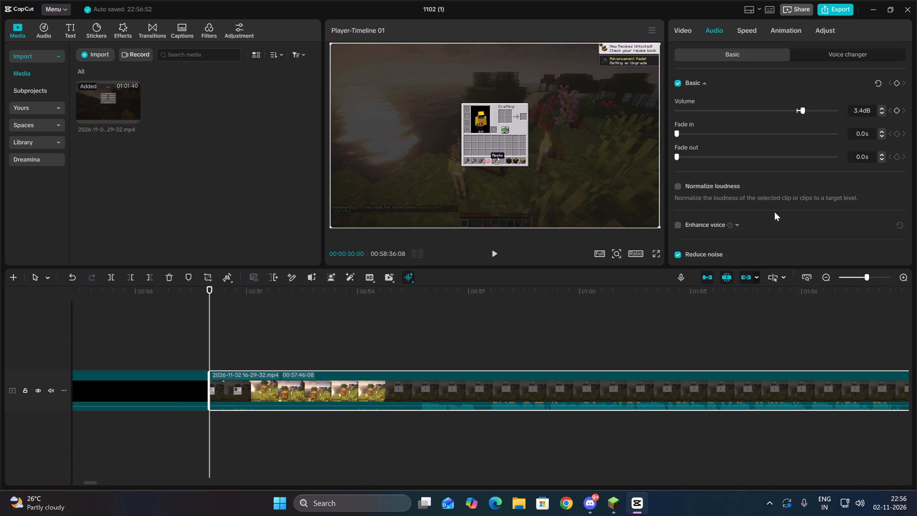
key(Up)
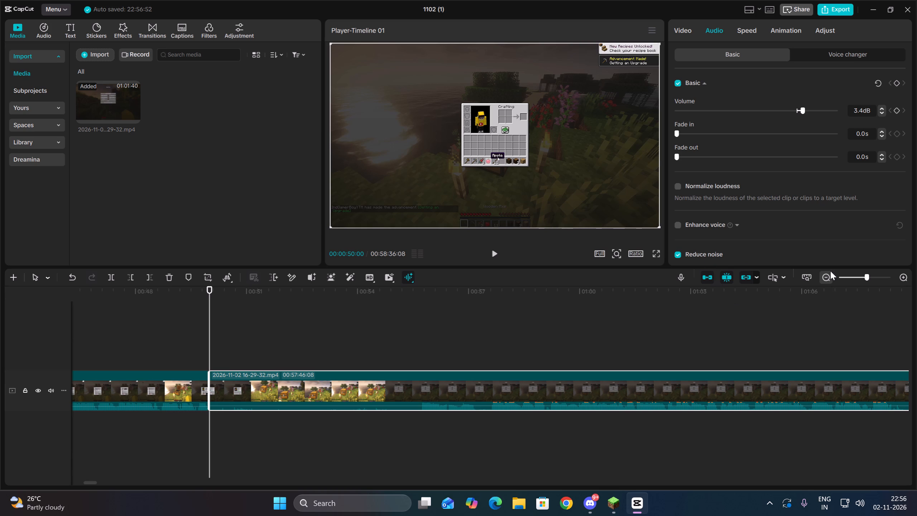
click(825, 275)
key(space)
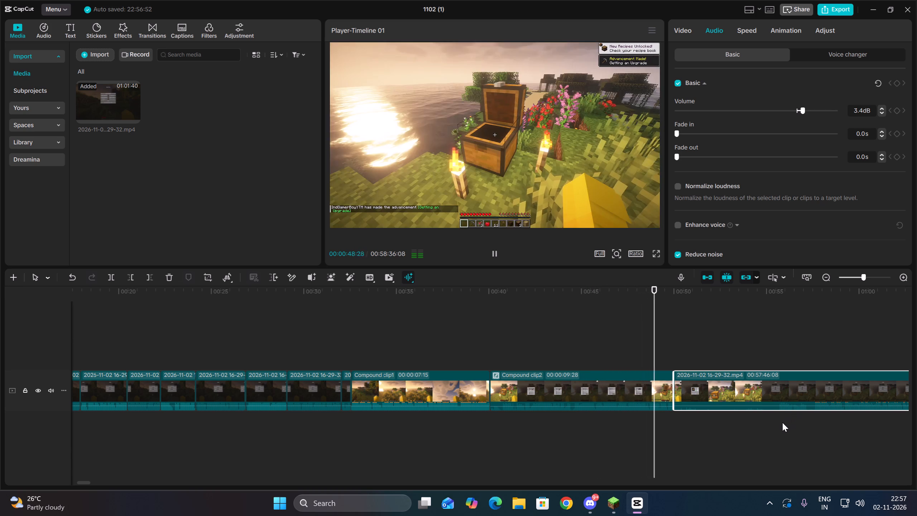
Split the long video clip at 00:01:10:23, where the game menu gives way to the chest view.
click(782, 422)
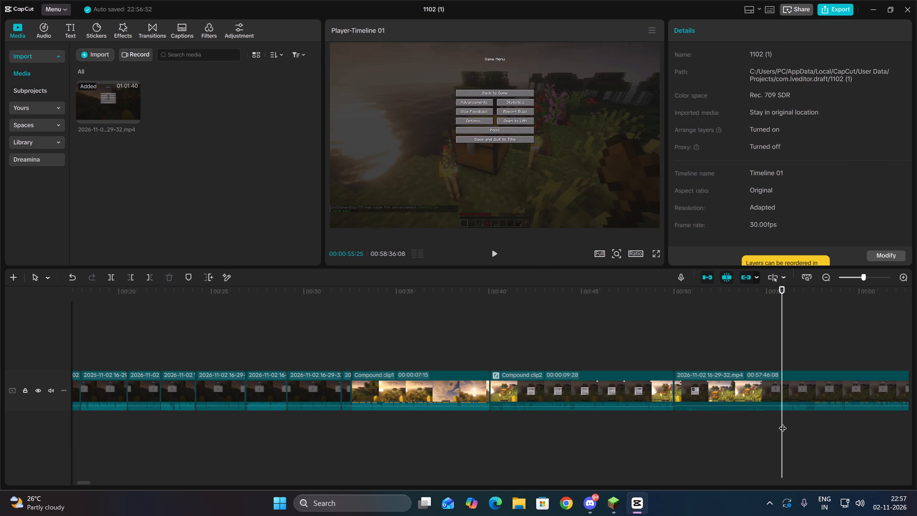
key(space)
click(813, 416)
key(space)
drag(877, 323, 916, 334)
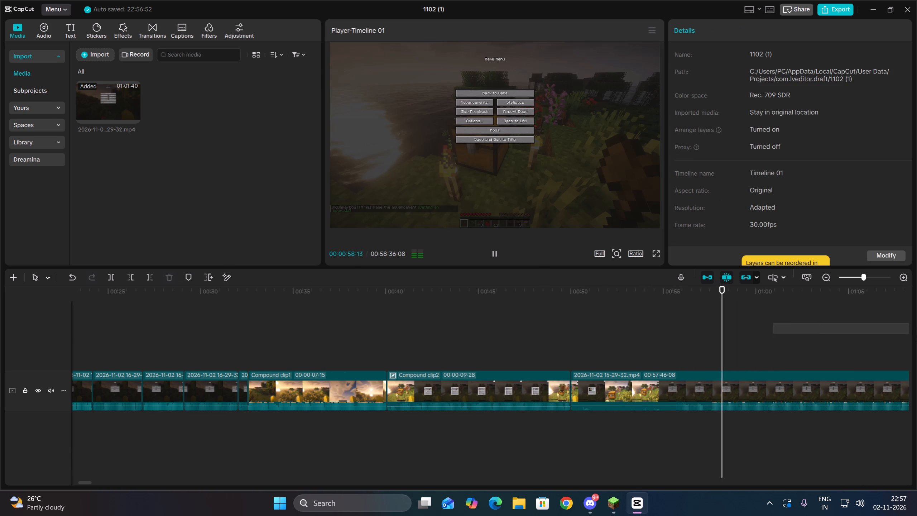
drag(916, 334, 916, 329)
click(604, 417)
key(space)
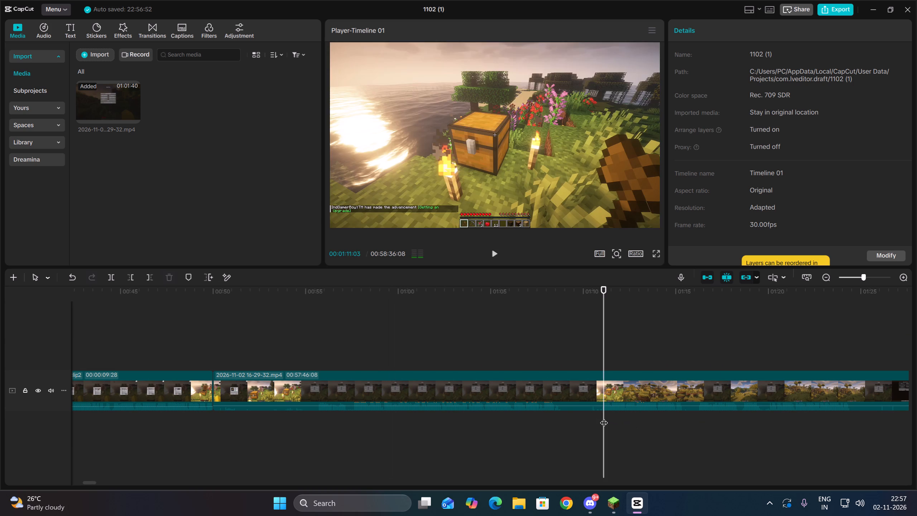
key(space)
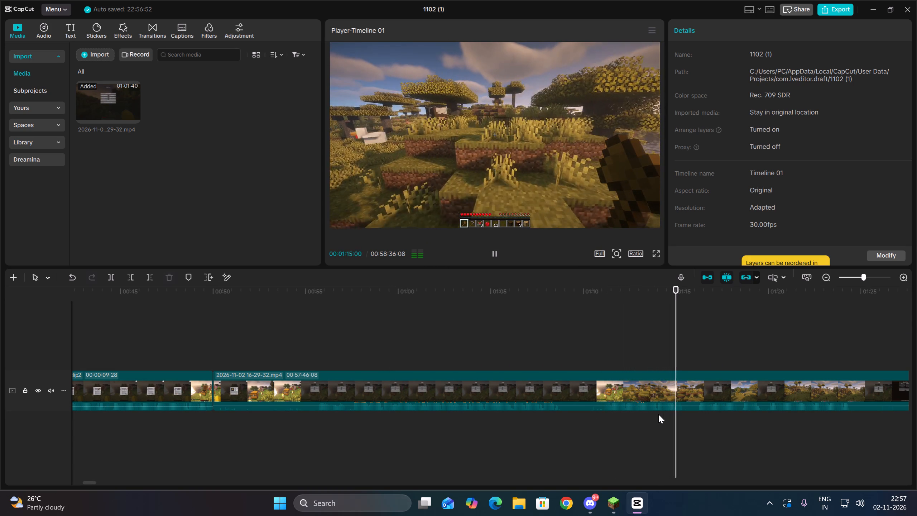
double_click(596, 417)
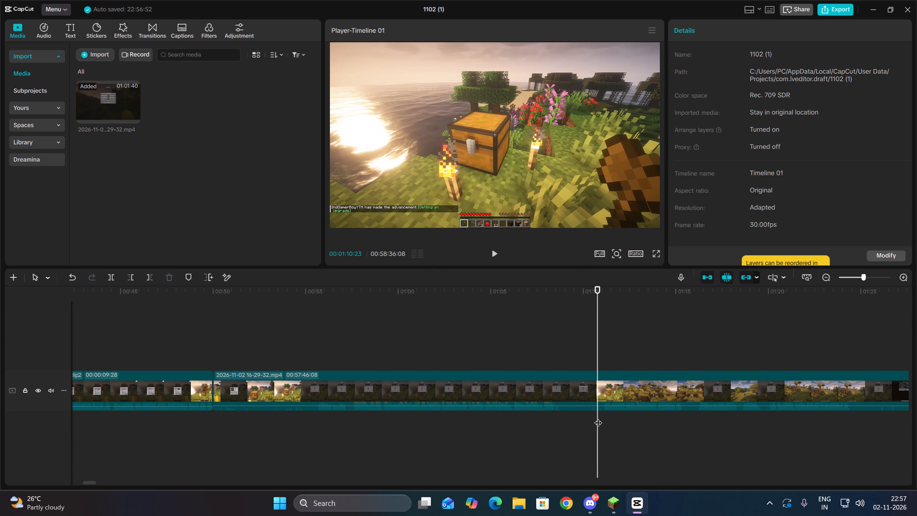
click(610, 385)
click(113, 275)
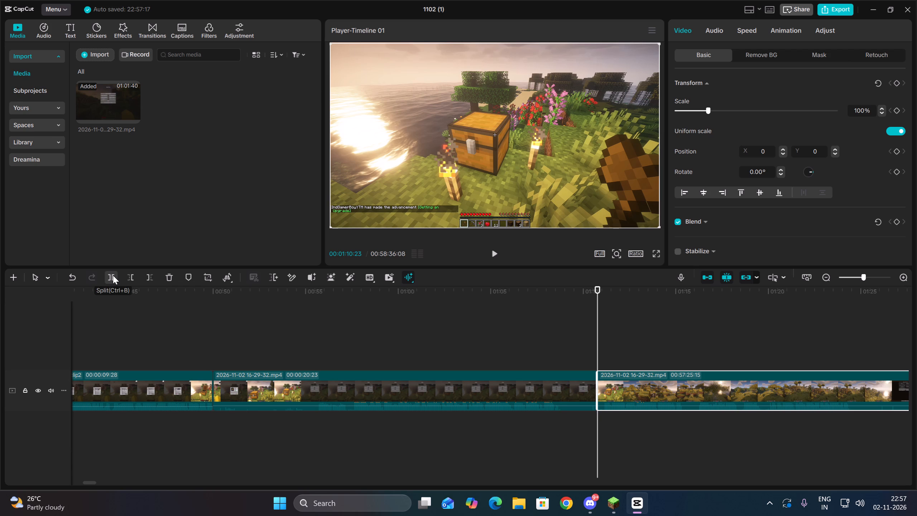
Play from the 00:01:10:23 cut, through the second compound clip, and again just after the cut to check the commentary.
key(space)
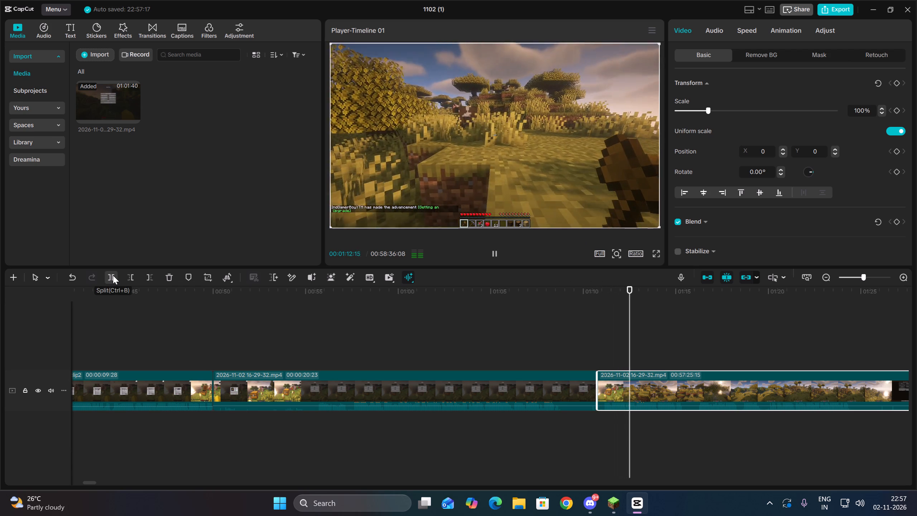
key(Up)
key(Up)
key(Up)
key(space)
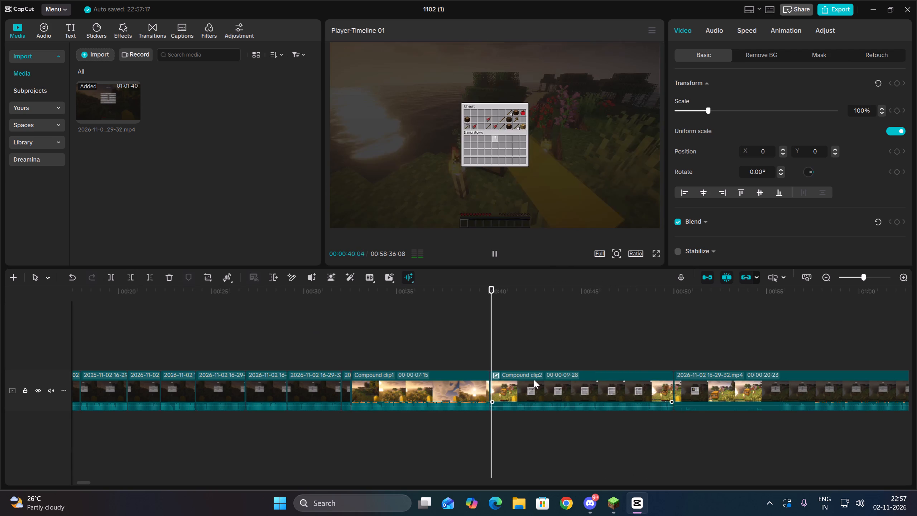
click(541, 385)
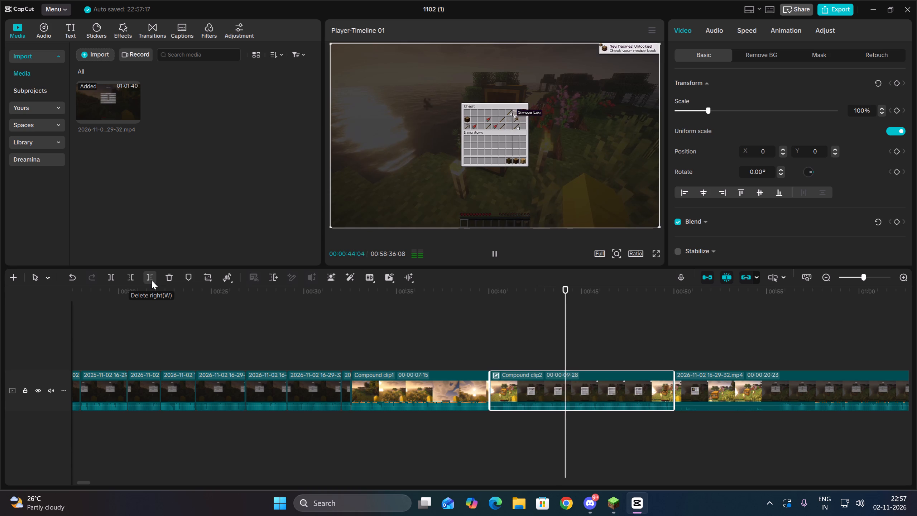
key(space)
key(space)
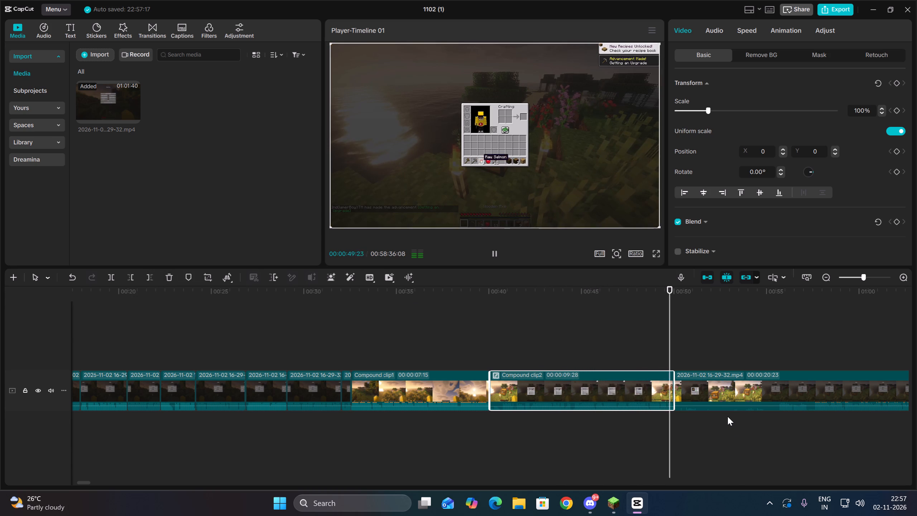
drag(872, 424, 907, 434)
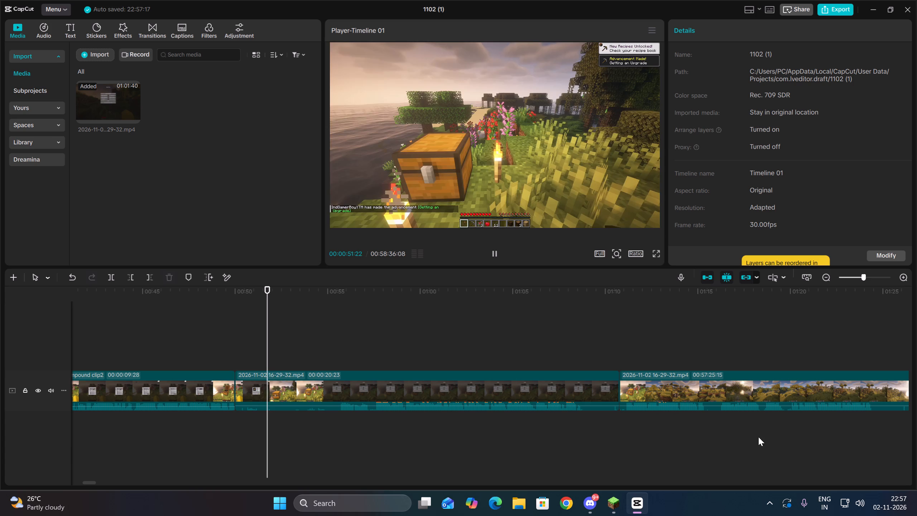
click(628, 417)
key(space)
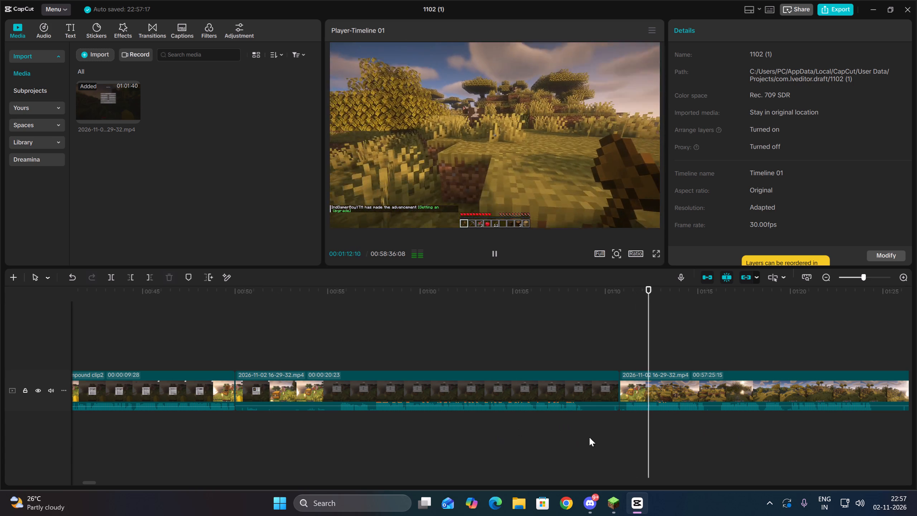
Delete the game-menu video piece between 00:00:50:00 and 00:01:10:23 and close the gap.
drag(535, 428, 496, 382)
click(397, 341)
key(Delete)
drag(435, 343, 436, 344)
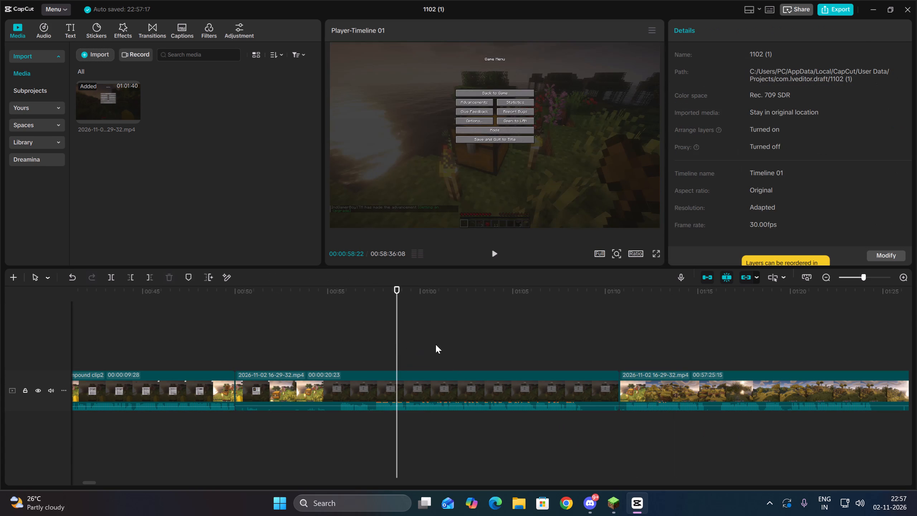
drag(436, 344, 462, 445)
key(Delete)
Trim about the first 5 seconds off the long video clip after the second compound clip, and play the result.
key(Up)
click(431, 386)
key(space)
click(333, 414)
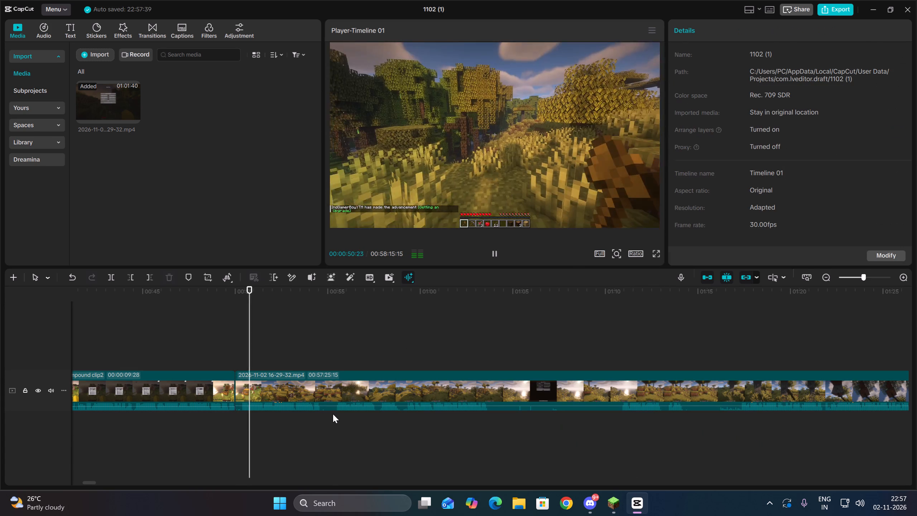
key(space)
key(space)
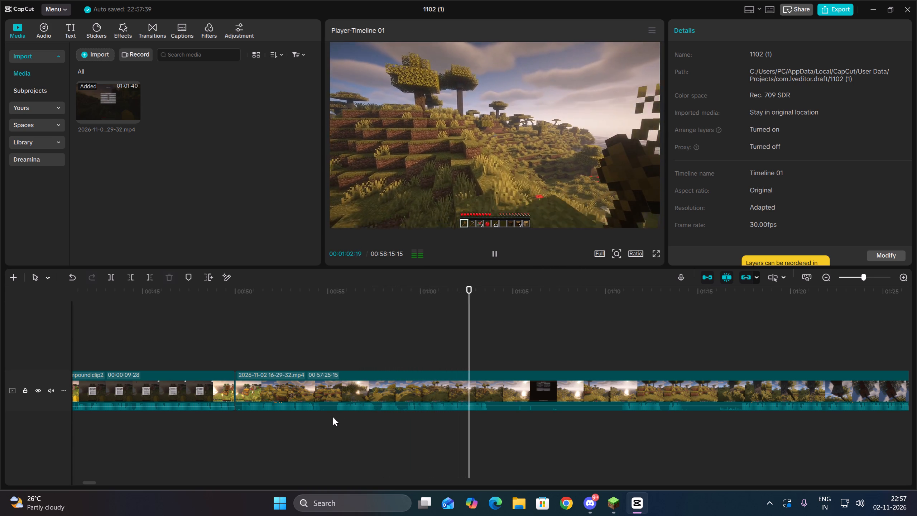
click(333, 417)
drag(333, 417, 336, 417)
drag(363, 430, 368, 391)
click(131, 277)
key(Up)
key(space)
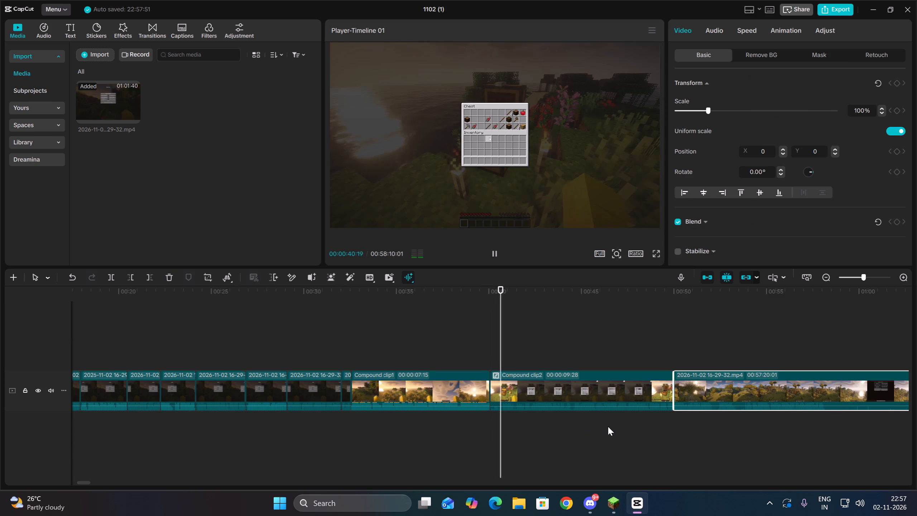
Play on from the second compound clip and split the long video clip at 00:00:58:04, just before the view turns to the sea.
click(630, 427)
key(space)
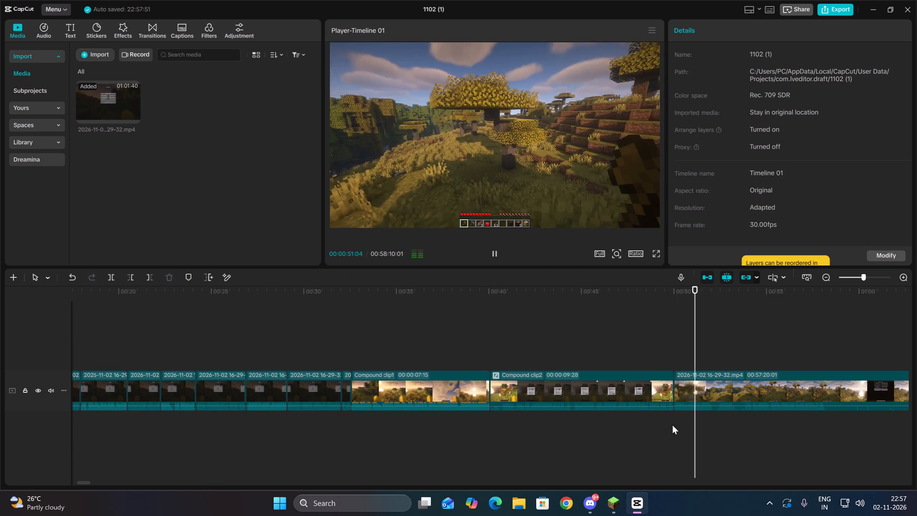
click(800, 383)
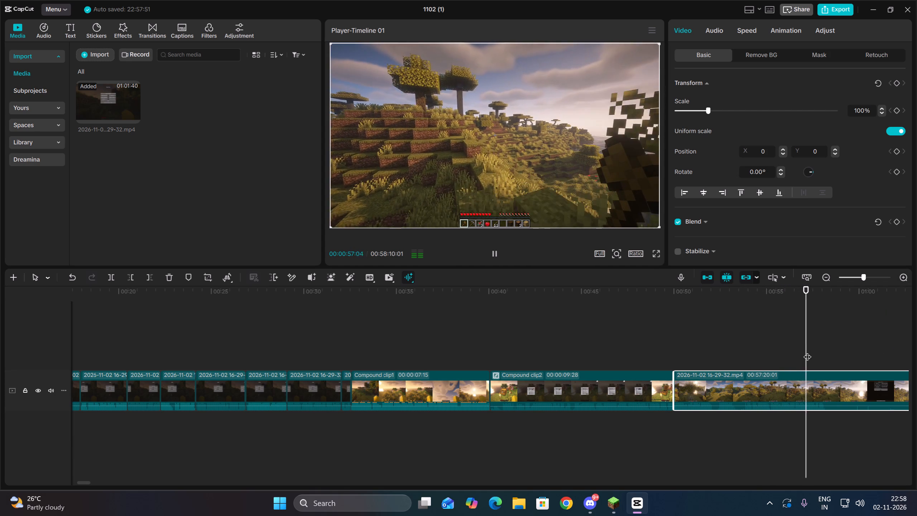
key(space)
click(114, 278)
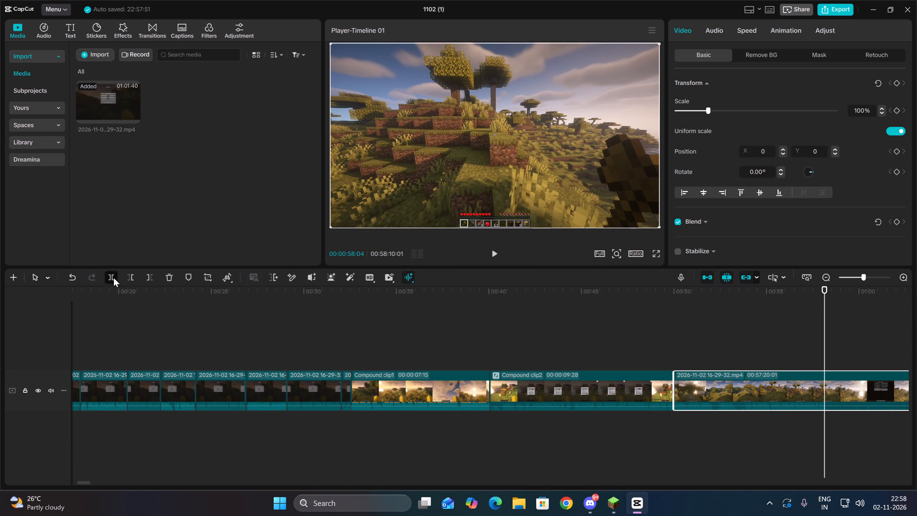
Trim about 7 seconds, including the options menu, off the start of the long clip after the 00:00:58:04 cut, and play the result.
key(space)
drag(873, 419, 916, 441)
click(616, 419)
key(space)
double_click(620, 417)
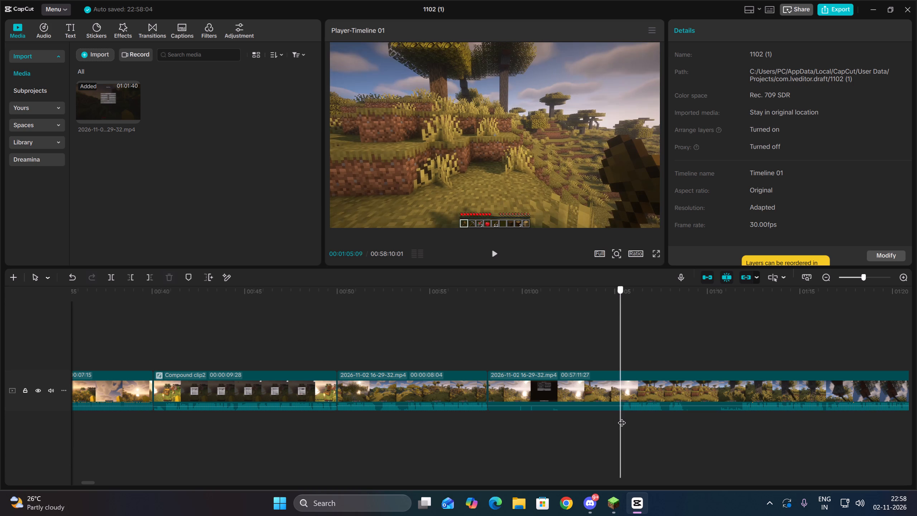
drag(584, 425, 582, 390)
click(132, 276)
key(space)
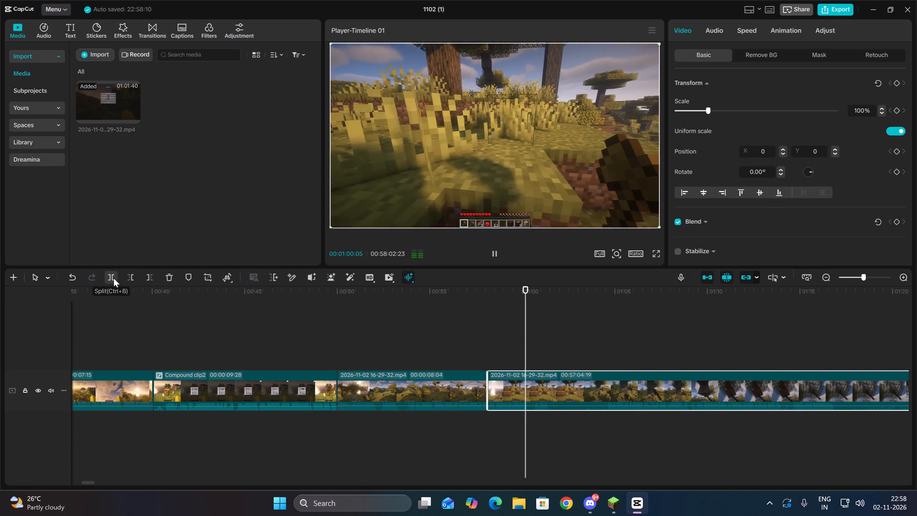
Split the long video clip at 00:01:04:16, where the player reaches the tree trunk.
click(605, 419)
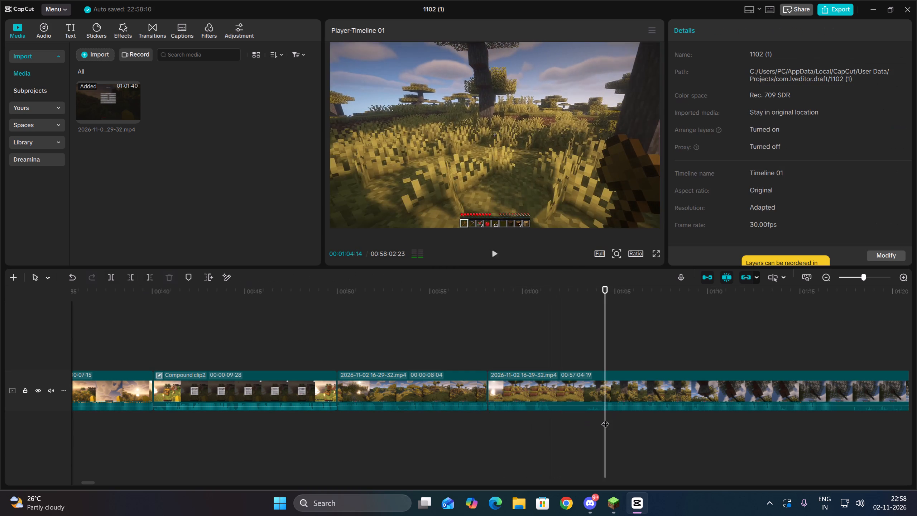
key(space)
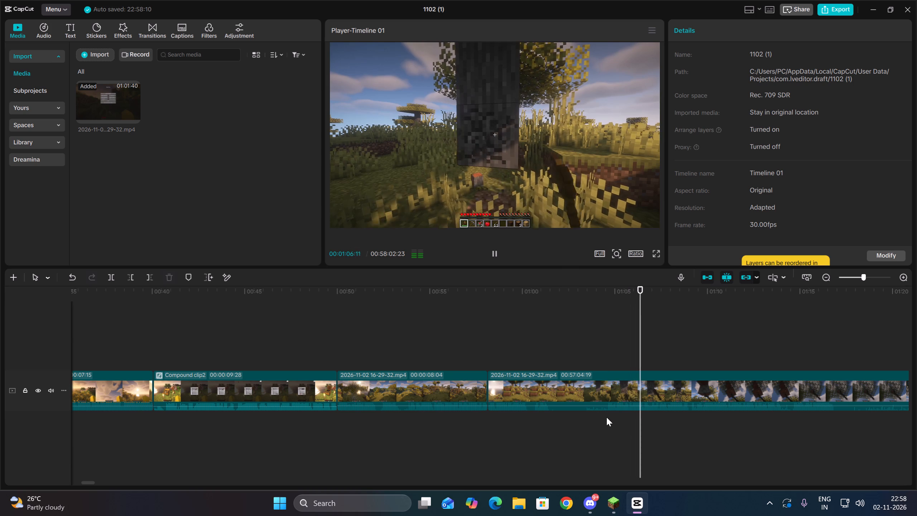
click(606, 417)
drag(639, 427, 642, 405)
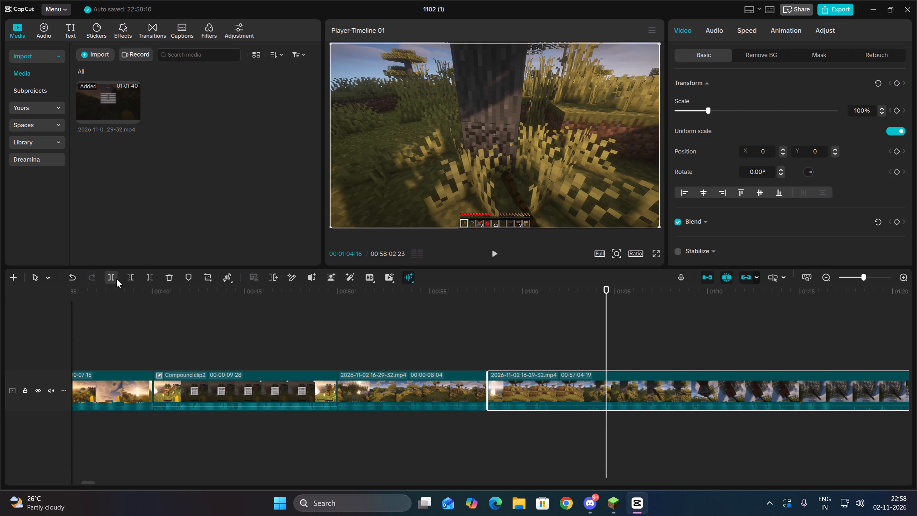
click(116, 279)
Play from the clip boundaries around 00:00:50:00 and 00:00:58:04 to check how the shortened section and its commentary flow.
key(Up)
key(space)
click(525, 382)
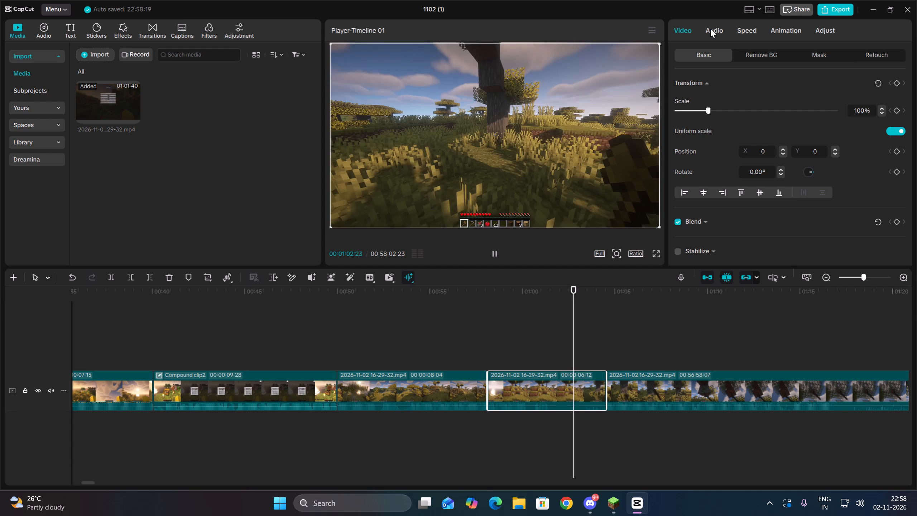
key(Up)
key(Up)
key(space)
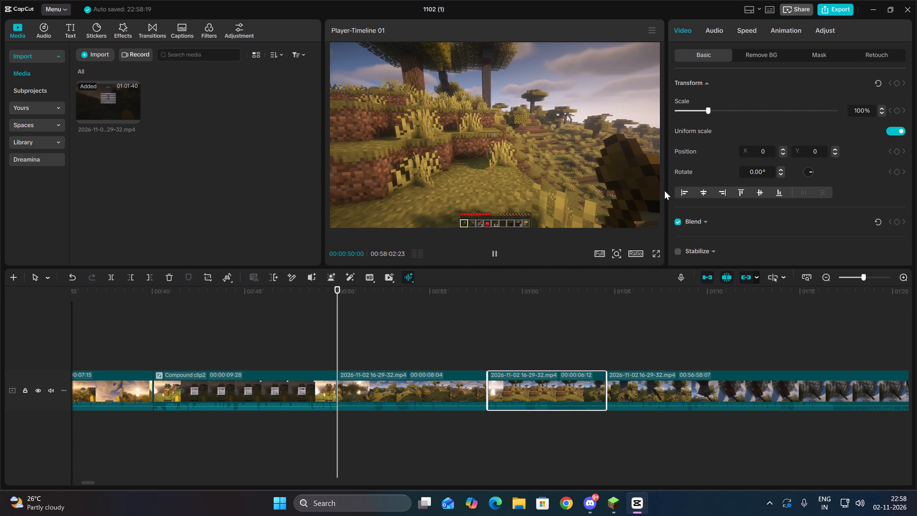
click(473, 413)
key(space)
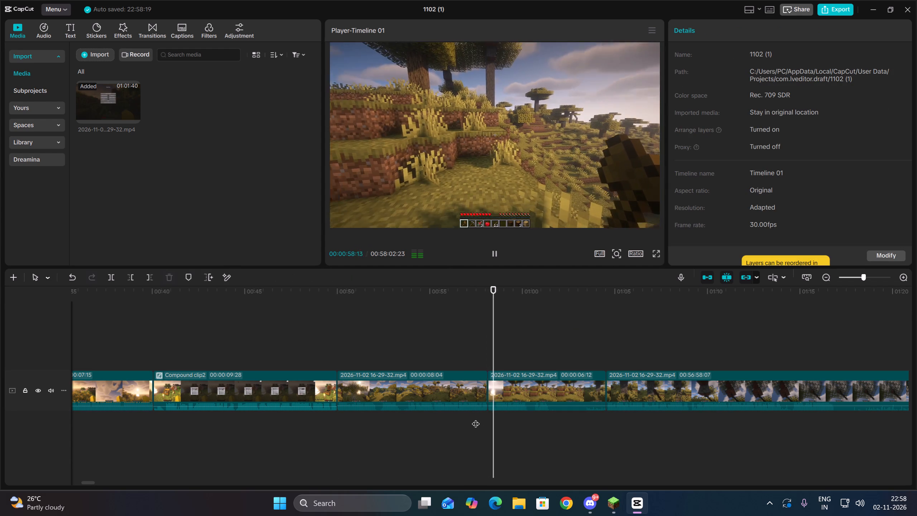
click(473, 418)
click(496, 391)
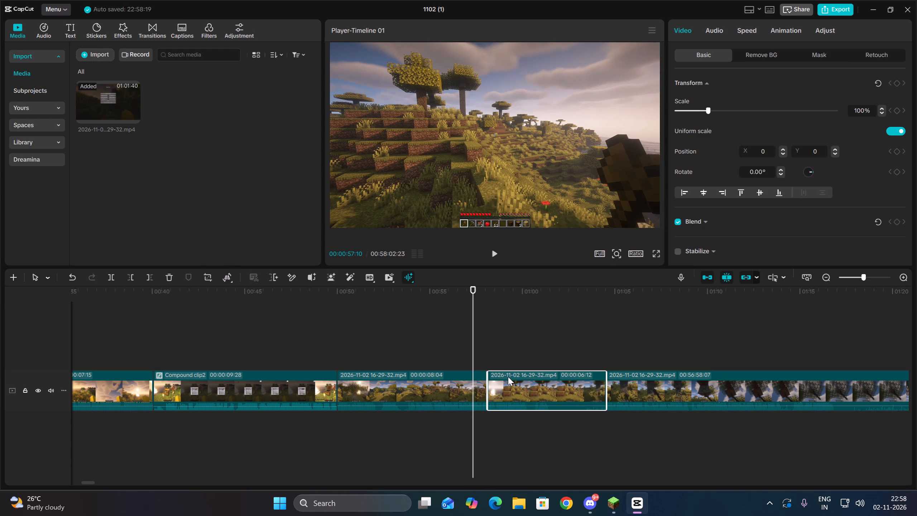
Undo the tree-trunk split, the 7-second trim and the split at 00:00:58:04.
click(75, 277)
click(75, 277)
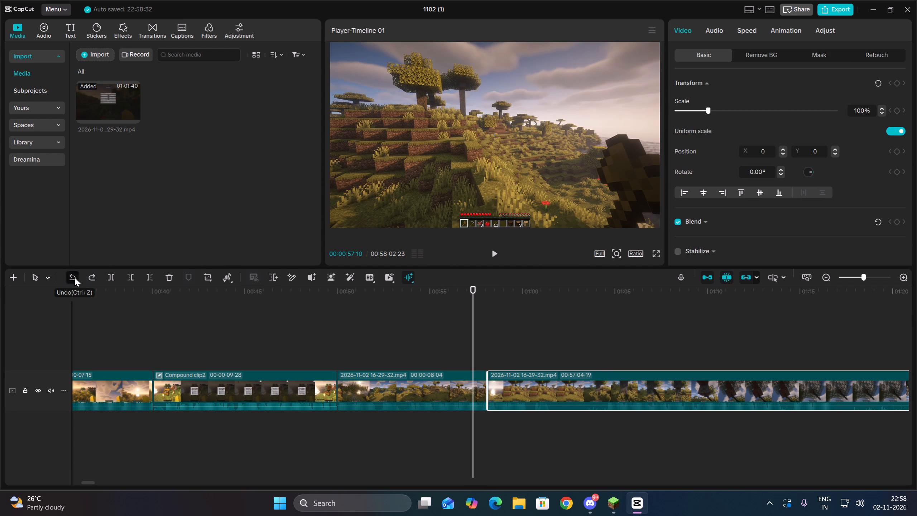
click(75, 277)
Split the long video clip after the second compound clip at 00:00:58:05.
key(space)
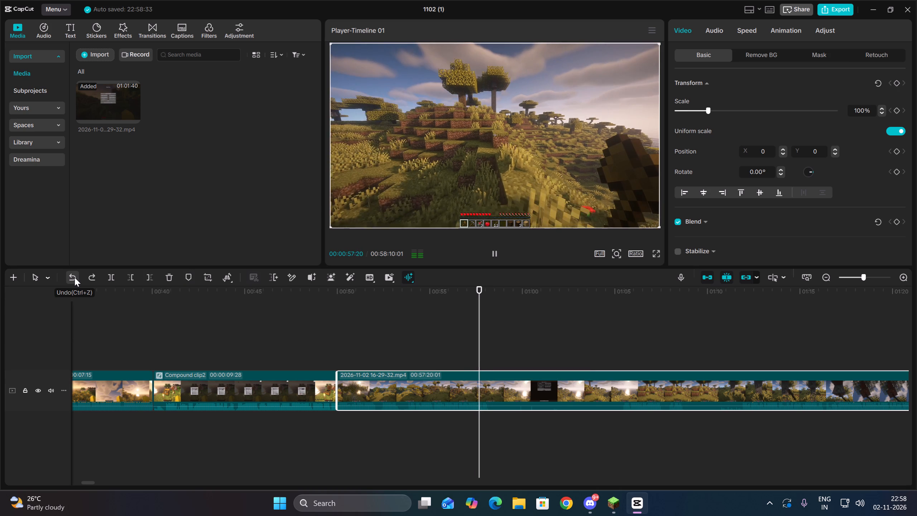
key(space)
click(118, 281)
click(115, 281)
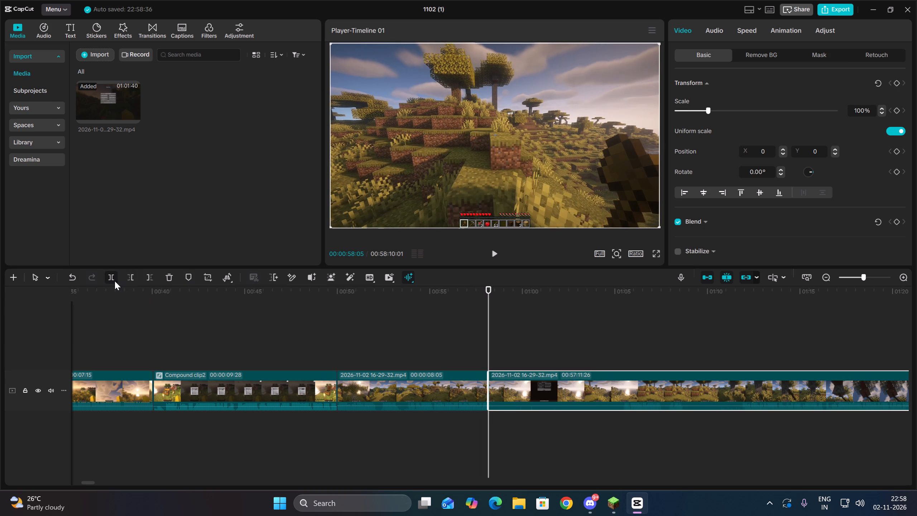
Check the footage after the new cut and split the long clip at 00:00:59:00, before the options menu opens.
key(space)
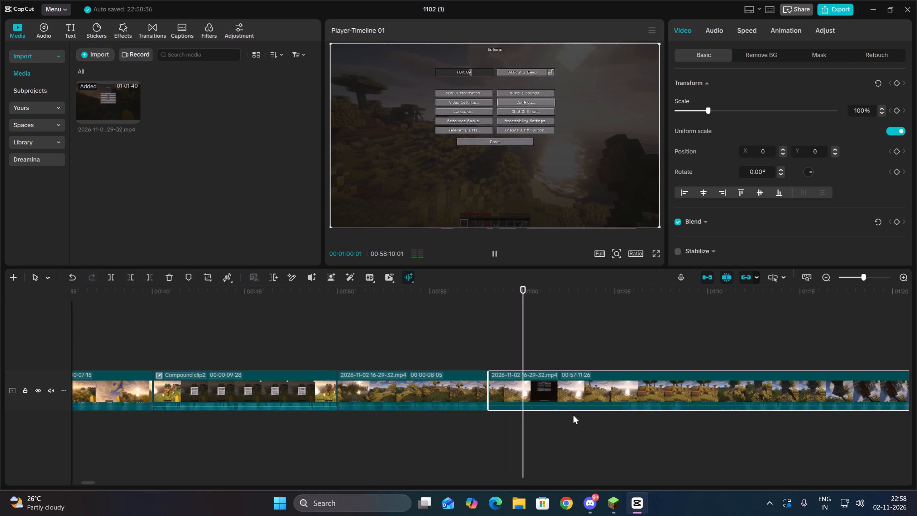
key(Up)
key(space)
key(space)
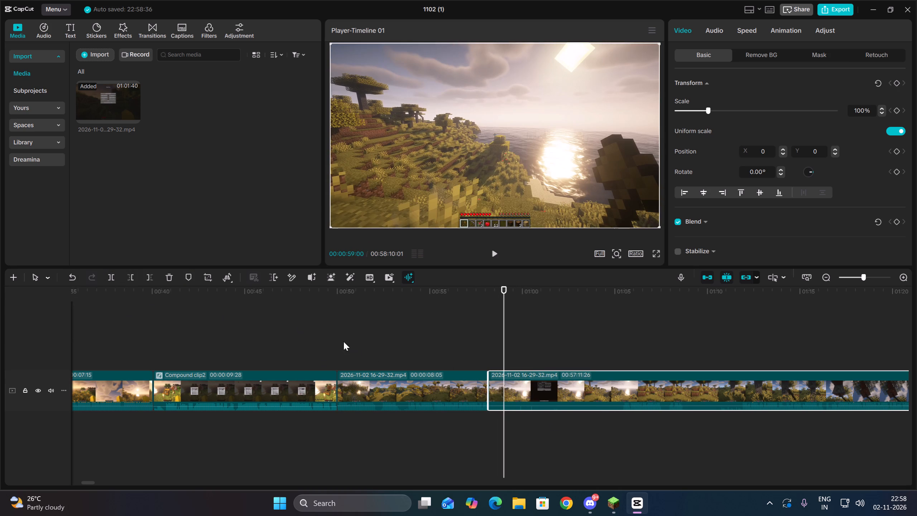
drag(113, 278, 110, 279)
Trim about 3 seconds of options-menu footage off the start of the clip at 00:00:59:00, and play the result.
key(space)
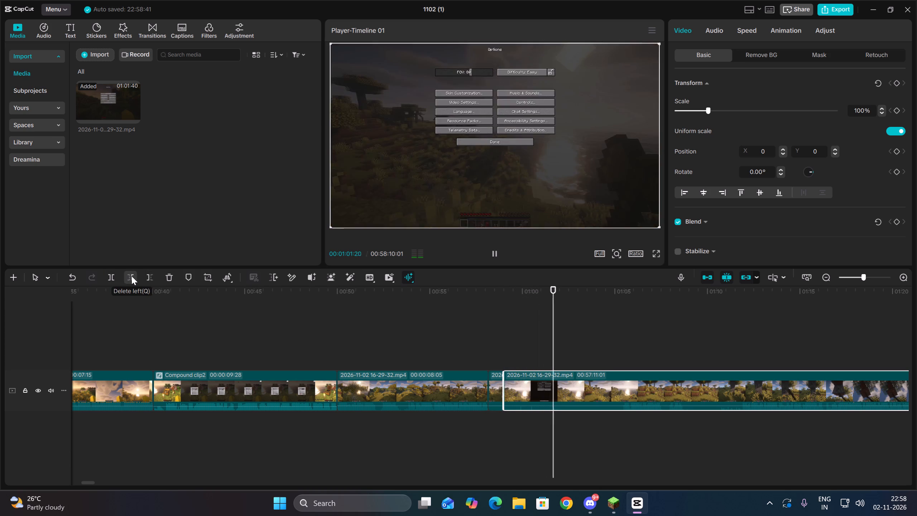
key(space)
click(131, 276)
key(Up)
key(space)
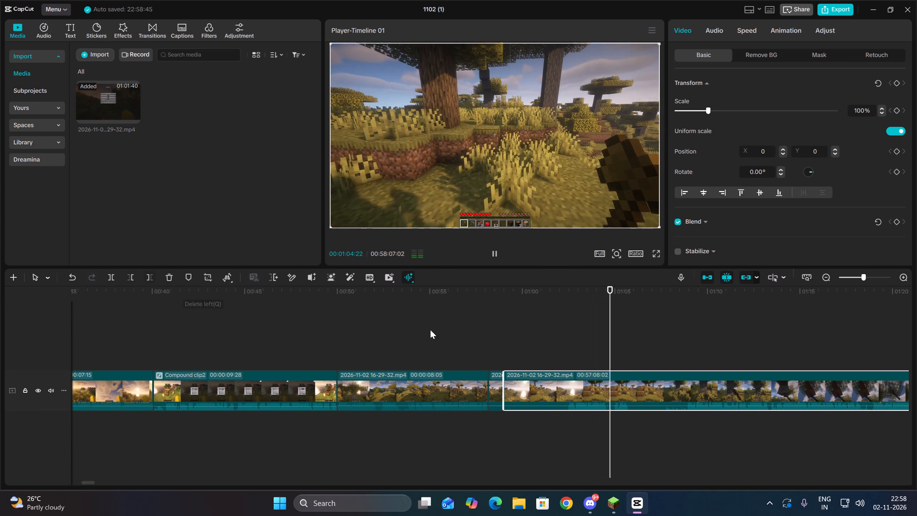
Split the long video clip at 00:01:08:26, where the player stands at the tree trunk.
double_click(686, 414)
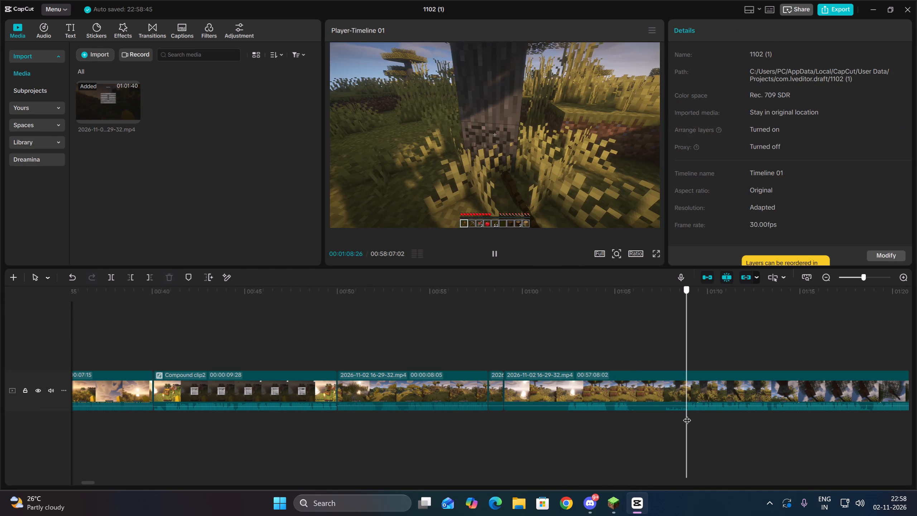
drag(661, 419, 654, 377)
click(110, 280)
Play the tree-chopping footage and split the long clip again so that the piece from 00:01:08:26 is 00:00:12:09 long.
key(space)
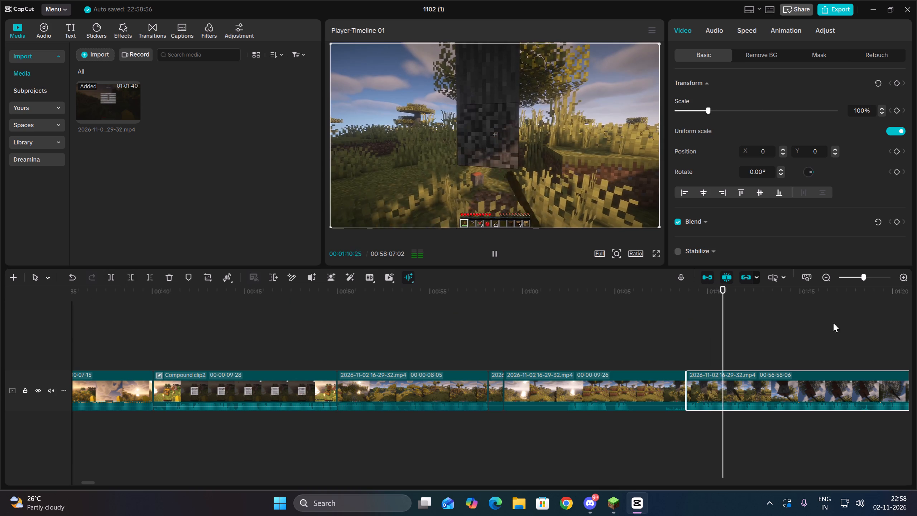
drag(862, 330, 915, 338)
drag(661, 344, 695, 386)
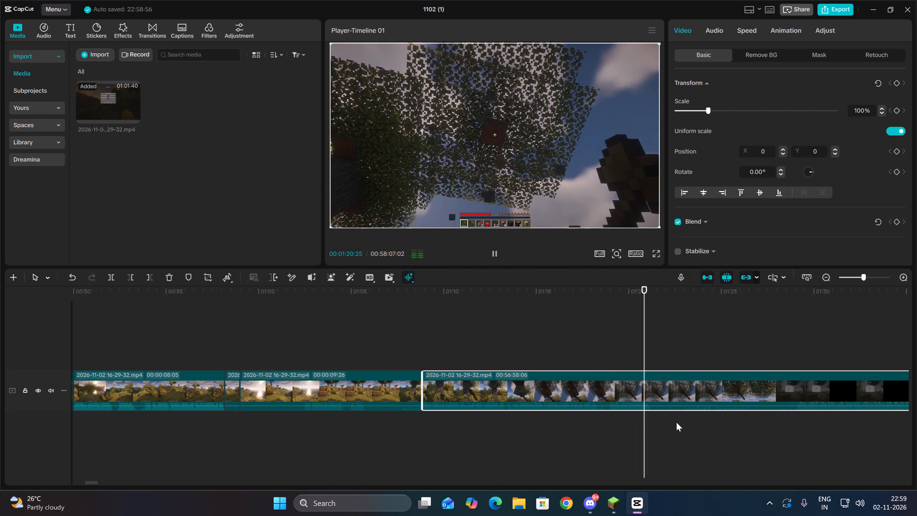
key(space)
drag(681, 422, 682, 373)
click(111, 279)
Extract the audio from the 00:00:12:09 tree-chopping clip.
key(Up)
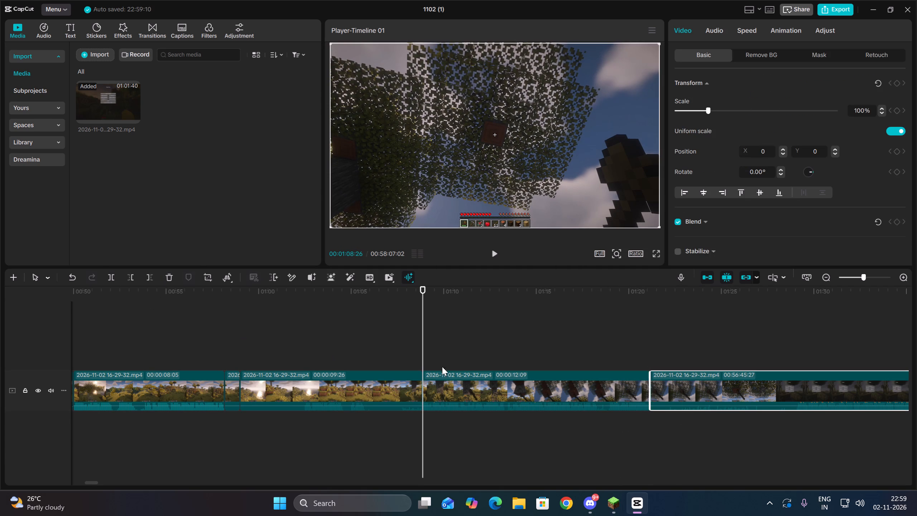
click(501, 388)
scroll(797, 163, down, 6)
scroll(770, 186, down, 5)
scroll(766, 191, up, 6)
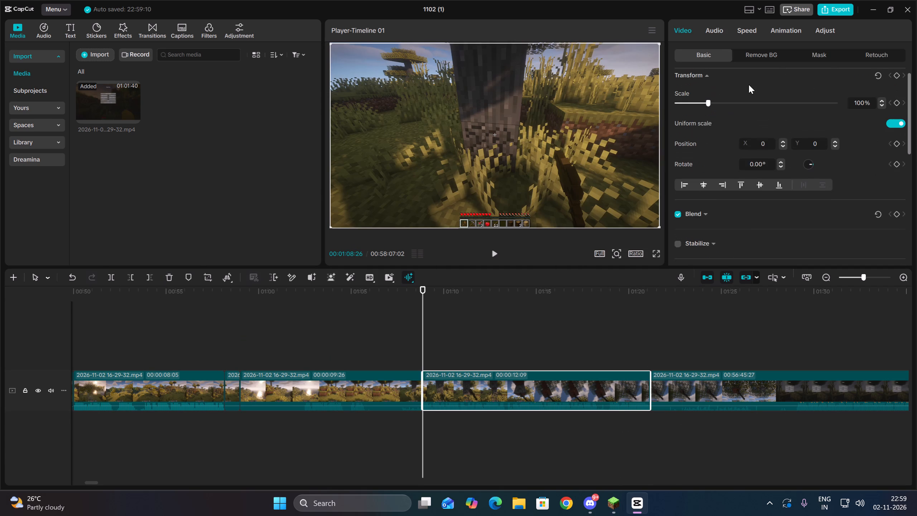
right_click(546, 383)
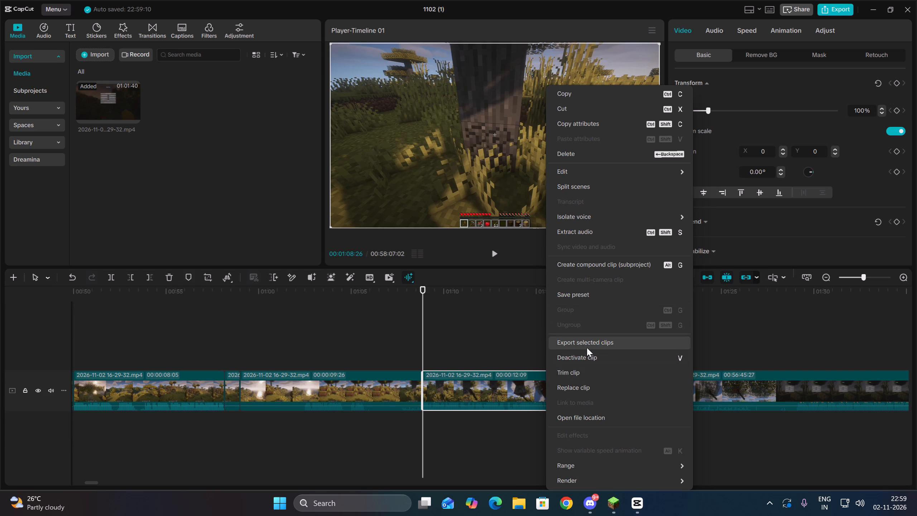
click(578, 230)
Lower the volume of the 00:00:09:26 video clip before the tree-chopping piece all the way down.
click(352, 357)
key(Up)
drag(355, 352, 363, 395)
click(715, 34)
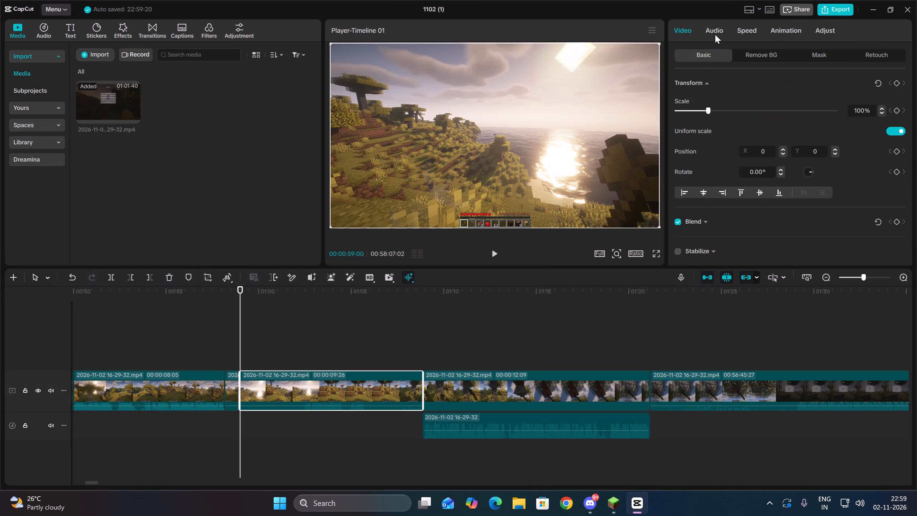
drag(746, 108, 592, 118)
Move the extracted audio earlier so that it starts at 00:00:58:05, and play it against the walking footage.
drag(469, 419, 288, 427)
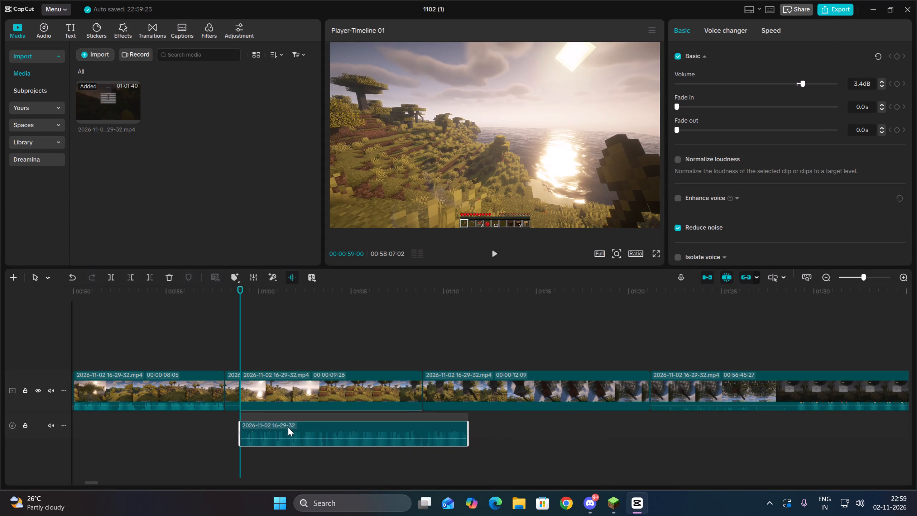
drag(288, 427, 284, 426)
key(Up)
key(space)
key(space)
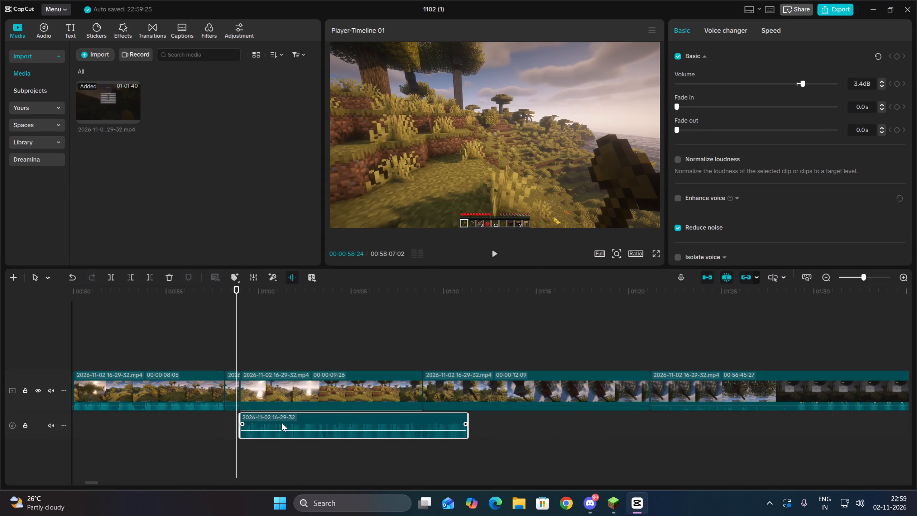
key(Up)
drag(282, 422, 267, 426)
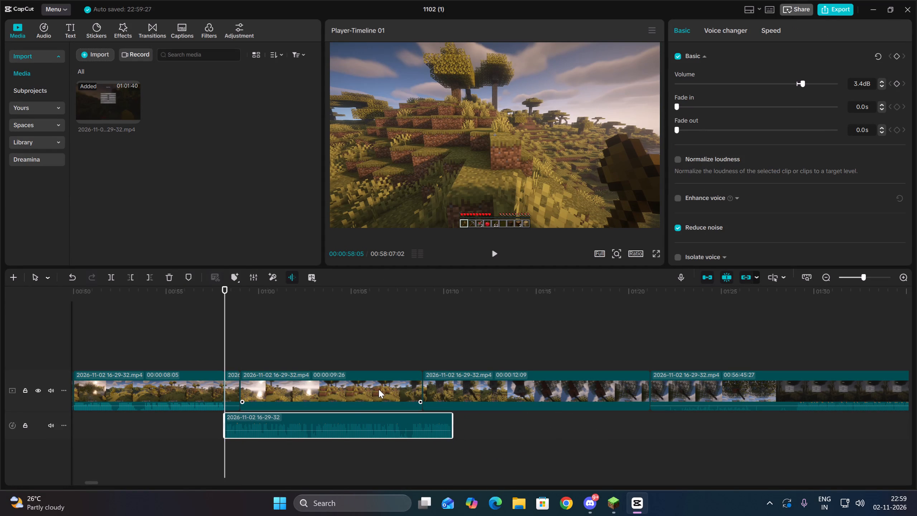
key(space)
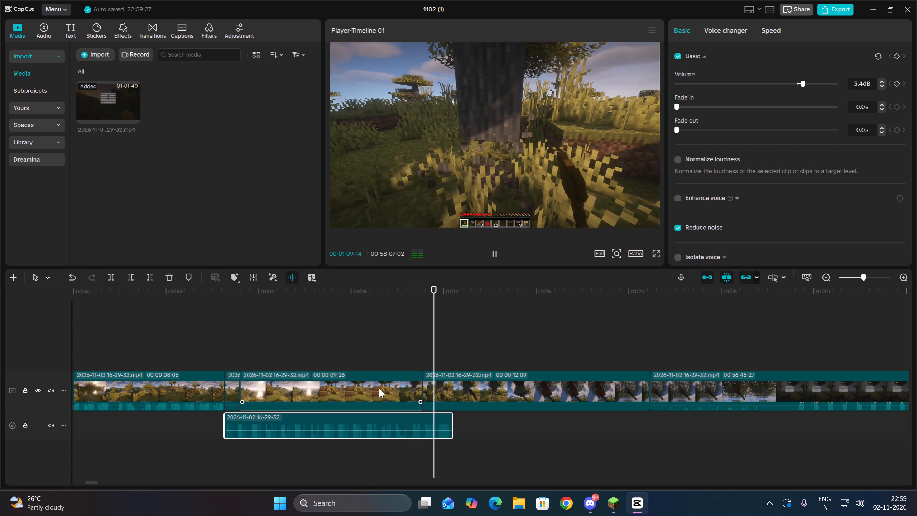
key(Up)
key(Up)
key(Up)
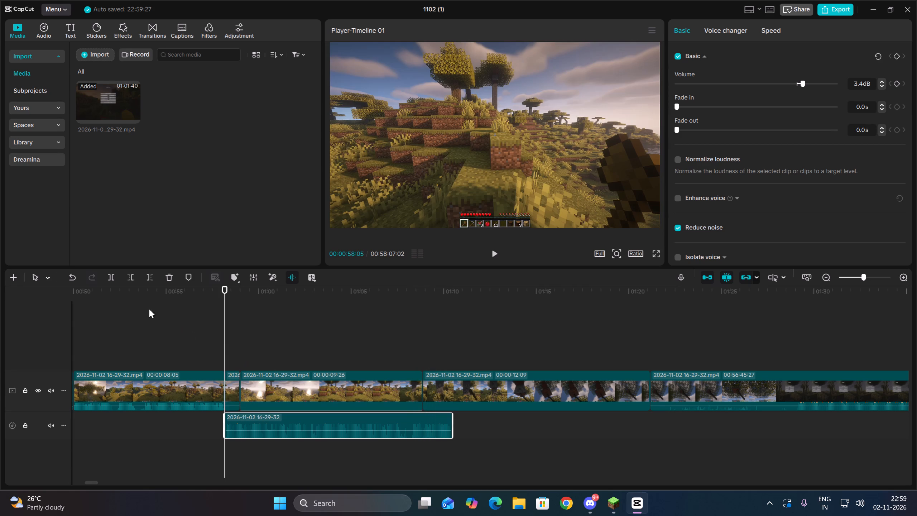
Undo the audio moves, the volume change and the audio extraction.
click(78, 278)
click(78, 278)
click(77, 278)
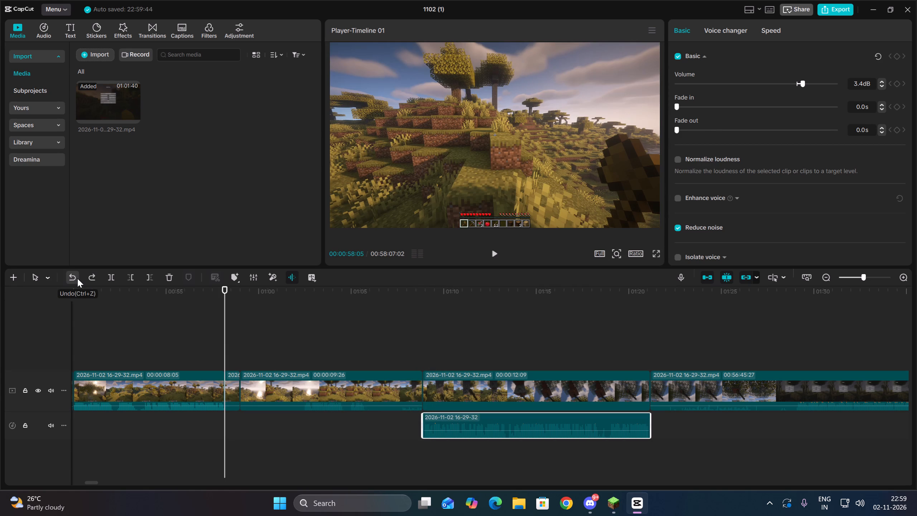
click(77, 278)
Delete the two video pieces between 00:00:58:05 and 00:01:08:26 and close the gap.
drag(237, 352, 307, 398)
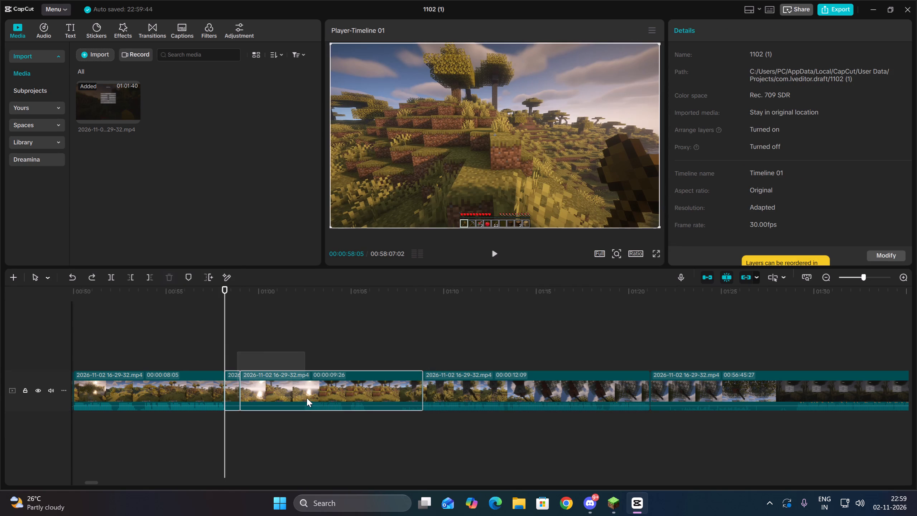
drag(307, 398, 310, 400)
key(Delete)
Play the 00:00:12:09 tree-chopping clip and split it at 00:01:02:18.
click(303, 393)
key(space)
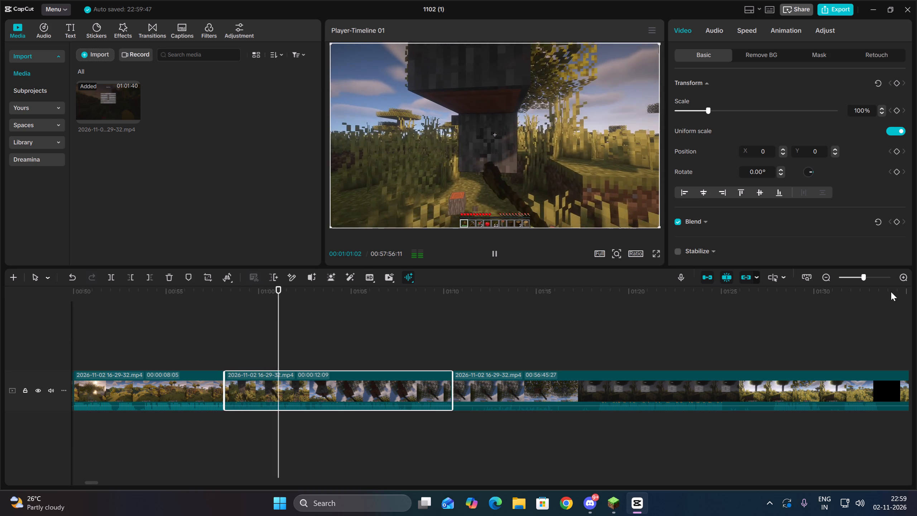
click(904, 280)
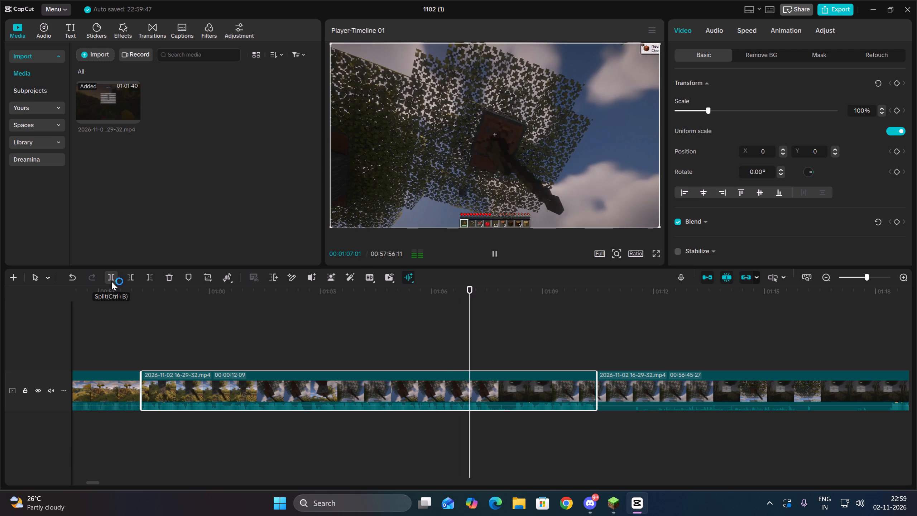
key(space)
click(309, 416)
key(space)
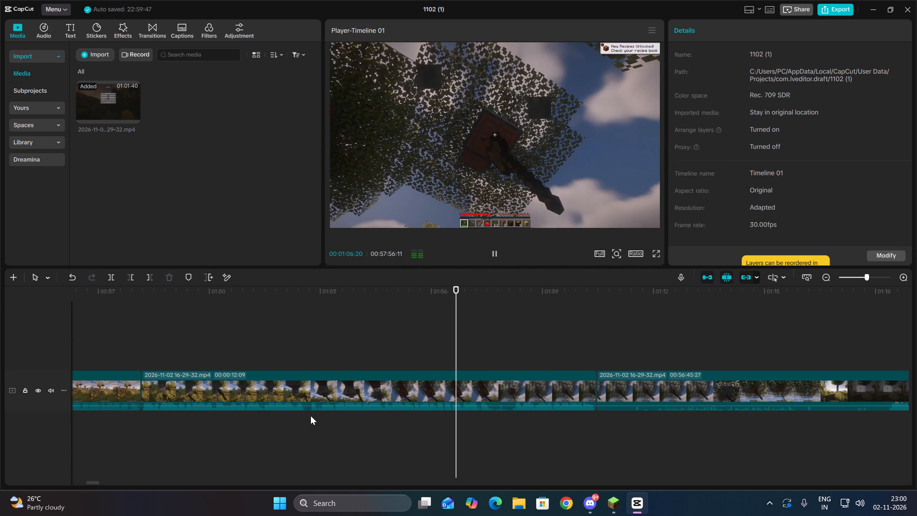
click(311, 416)
drag(311, 416, 306, 416)
drag(331, 420, 340, 369)
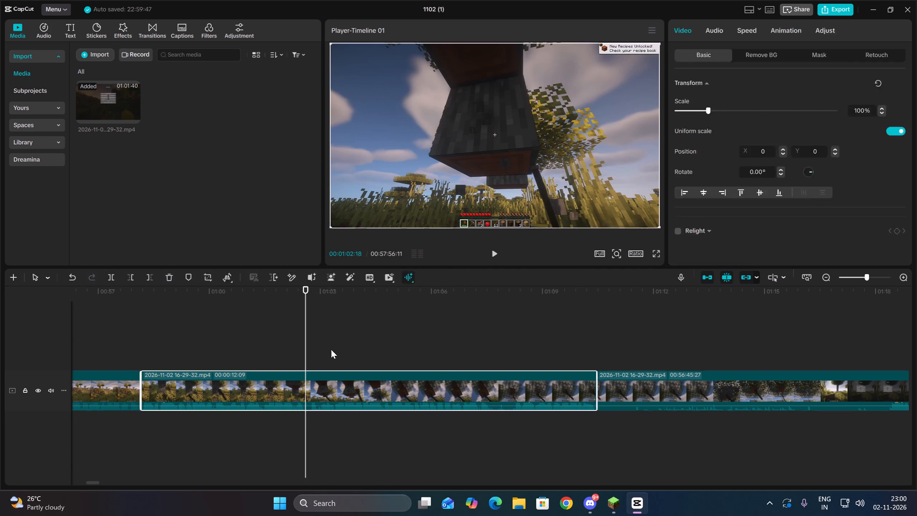
click(114, 281)
Split the second tree-chopping piece at 00:01:07:27.
click(496, 422)
drag(498, 421, 501, 420)
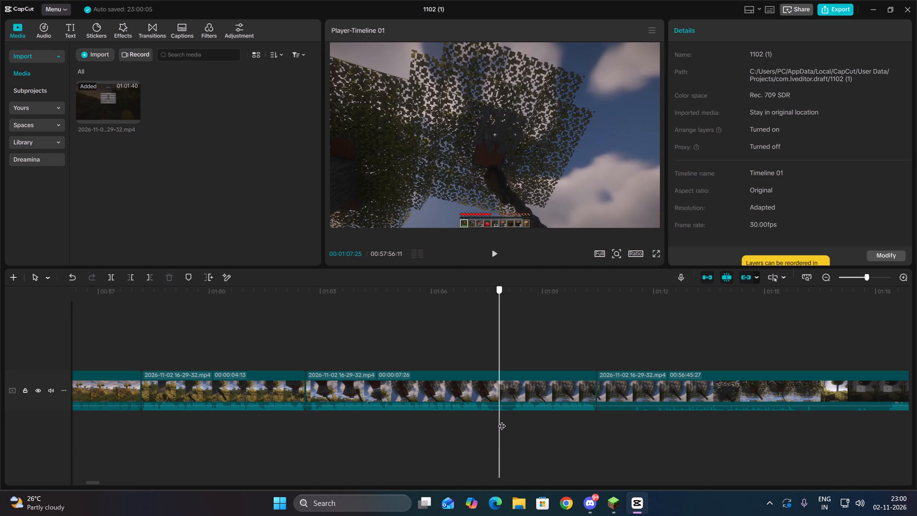
drag(501, 420, 502, 420)
click(502, 420)
drag(475, 425, 464, 353)
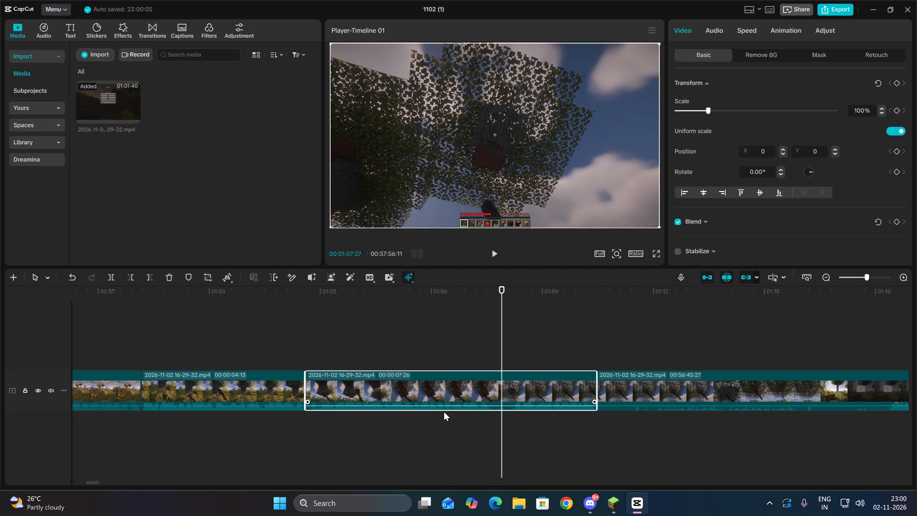
click(105, 276)
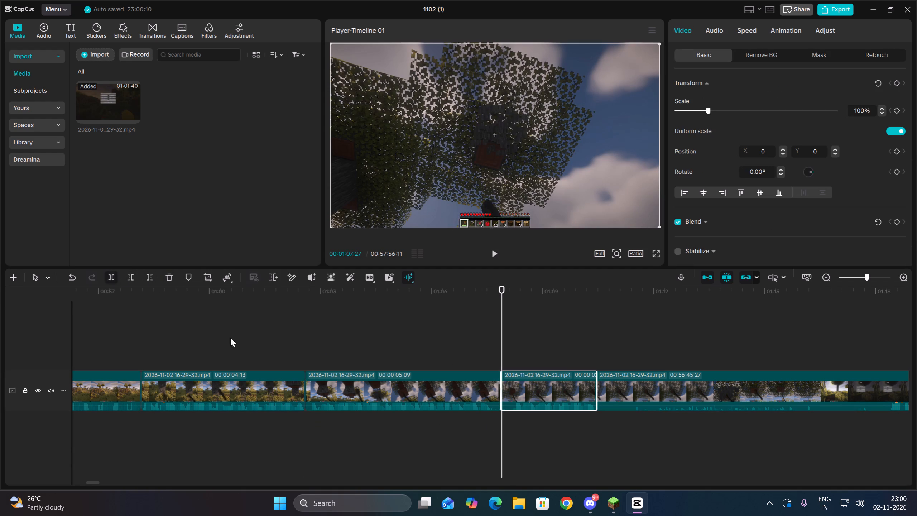
Play across the new cuts, and delete the short tree-chopping piece that starts at 00:01:07:27, closing the gap.
key(Up)
key(space)
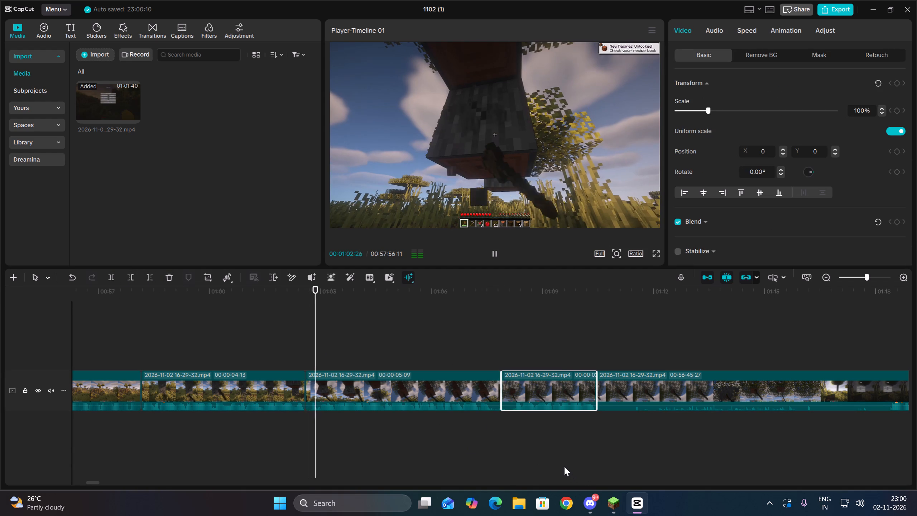
drag(440, 444, 430, 379)
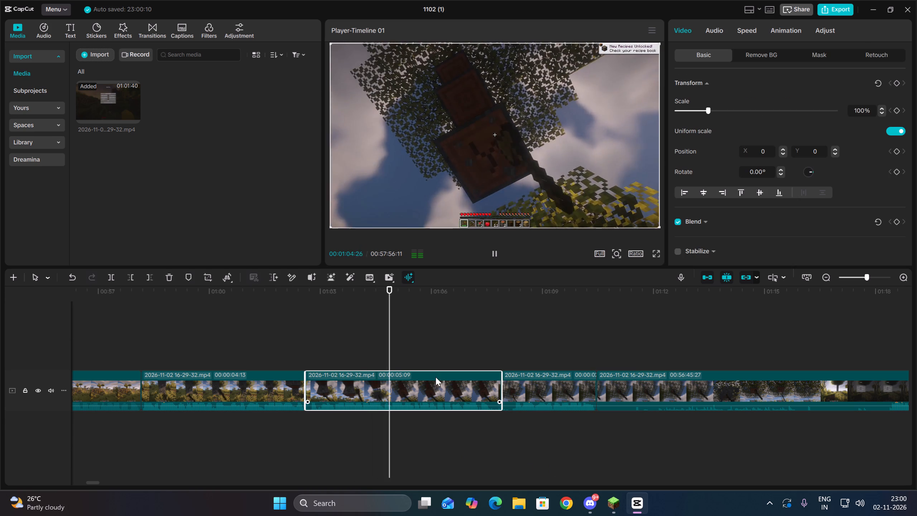
key(space)
key(space)
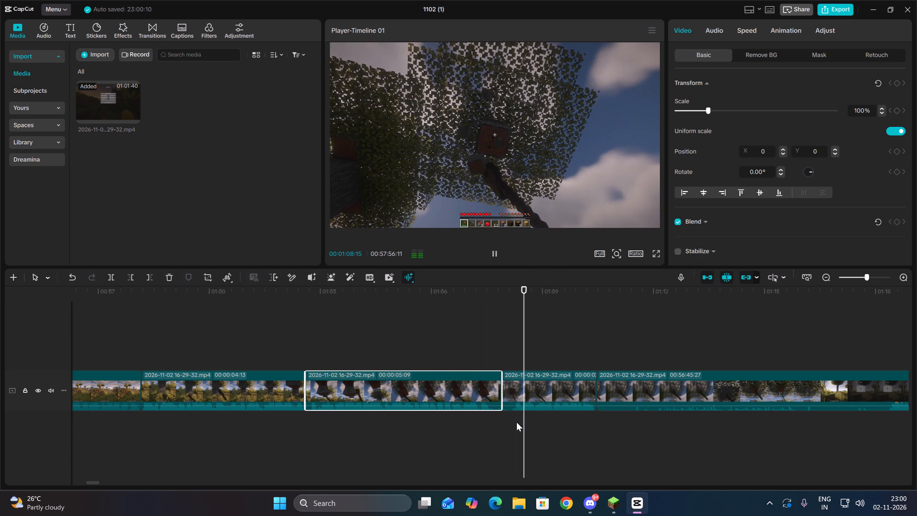
drag(547, 424, 546, 368)
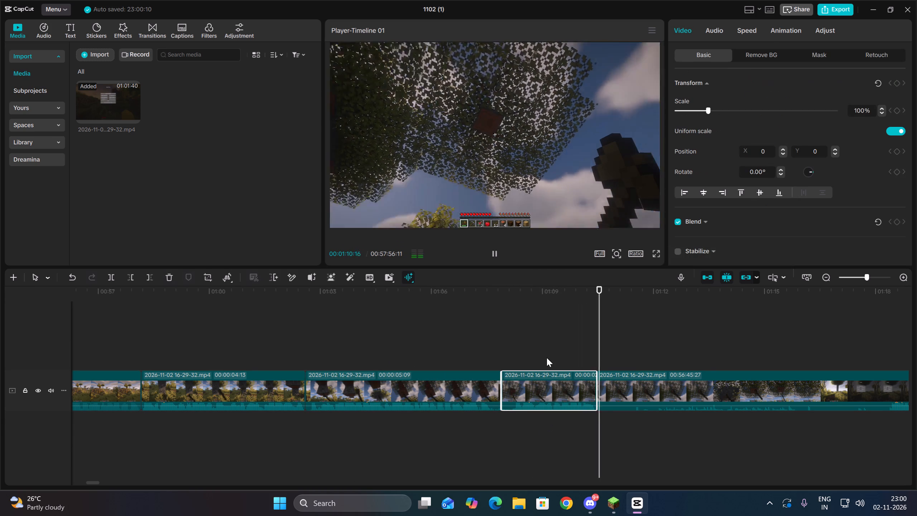
key(Delete)
Play back the tree-chopping footage from 00:00:58:05 to the cut at 00:01:02:18 to check the audio.
key(Up)
key(space)
key(Up)
key(Up)
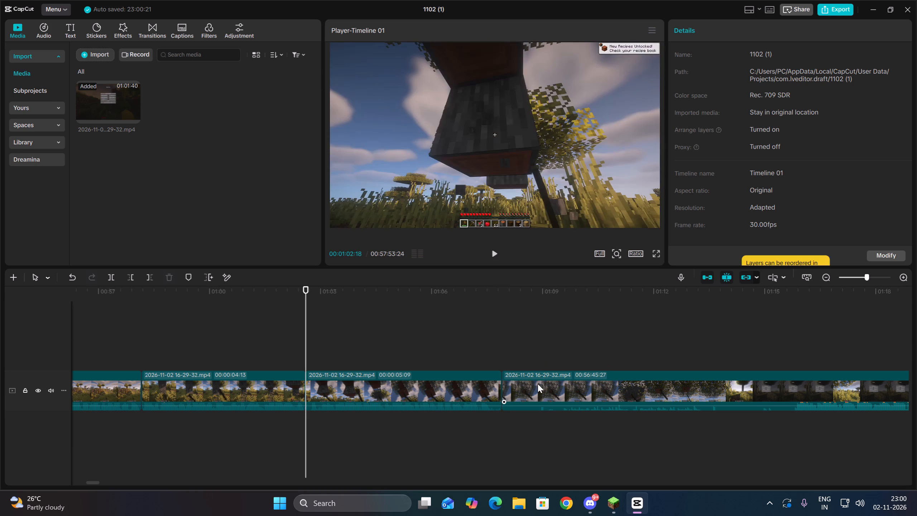
key(Up)
key(space)
double_click(822, 276)
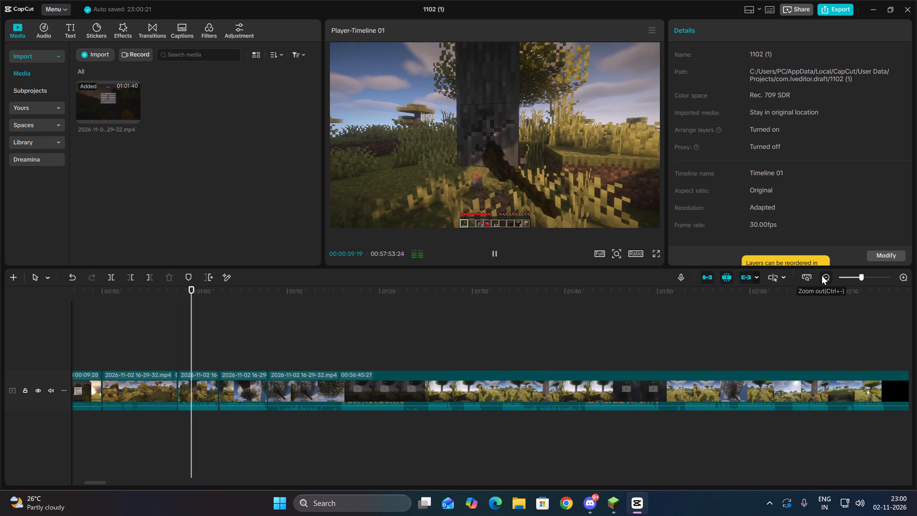
triple_click(901, 276)
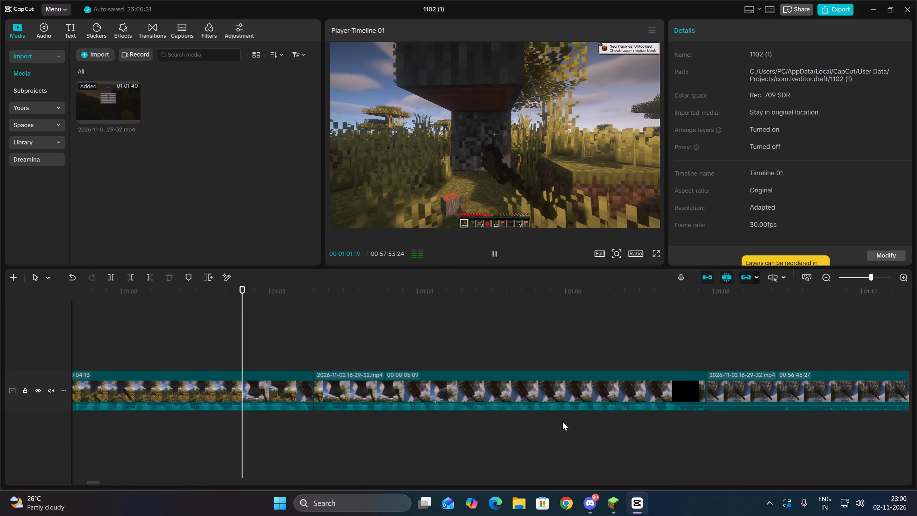
key(space)
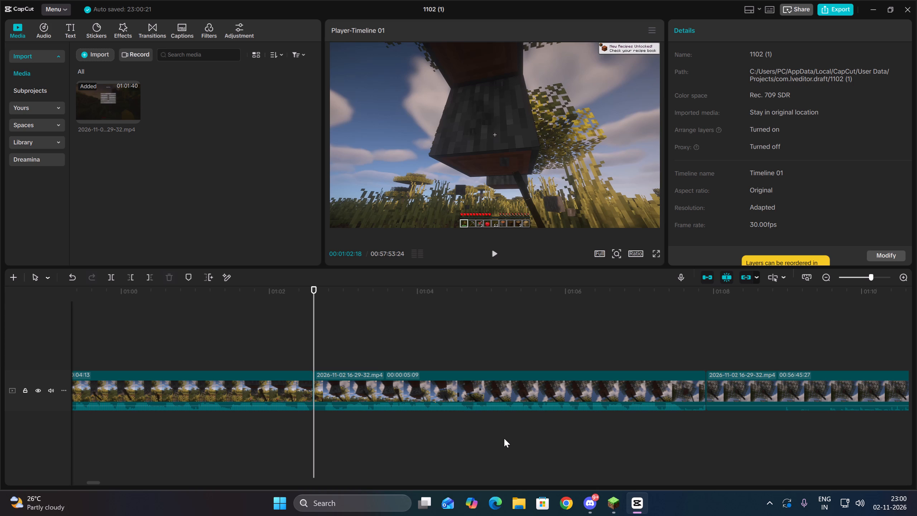
Lower the volume of the 00:00:05:09 tree-chopping clip starting at 00:01:02:18 all the way down.
drag(553, 453, 557, 370)
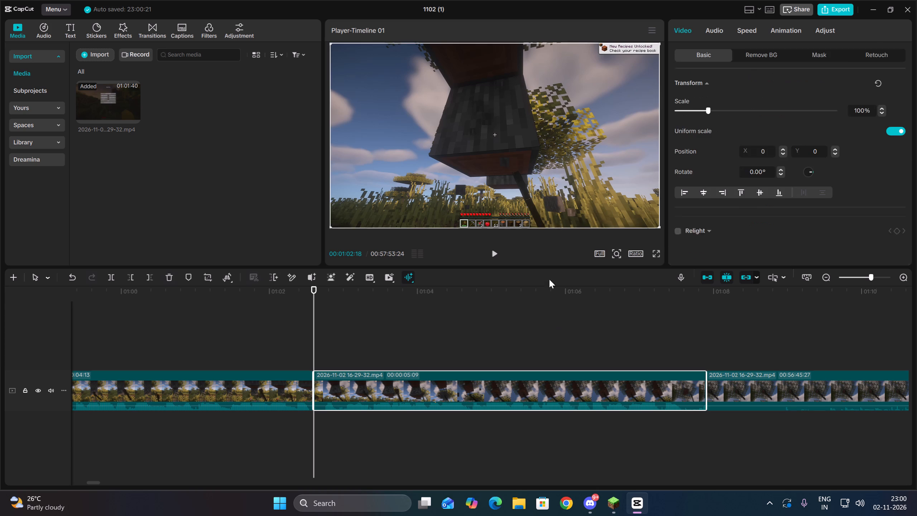
click(719, 28)
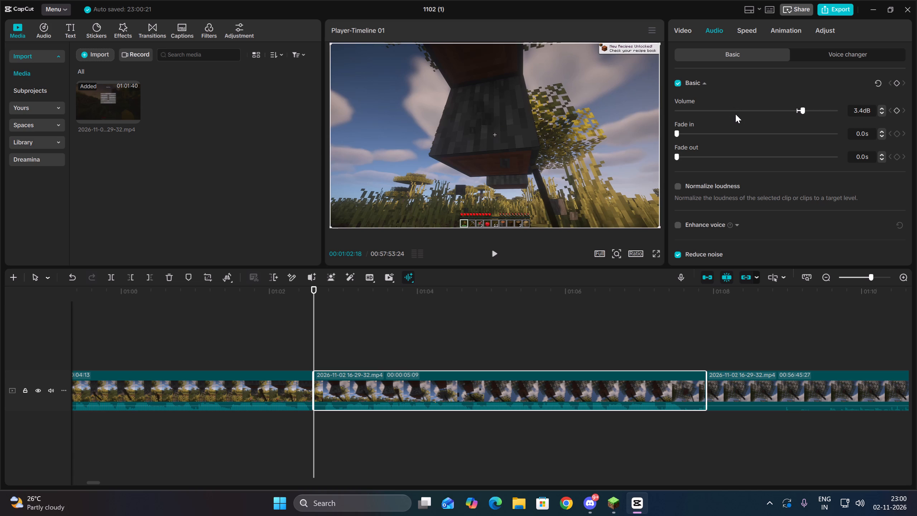
drag(735, 114, 652, 105)
click(344, 456)
drag(344, 456, 312, 447)
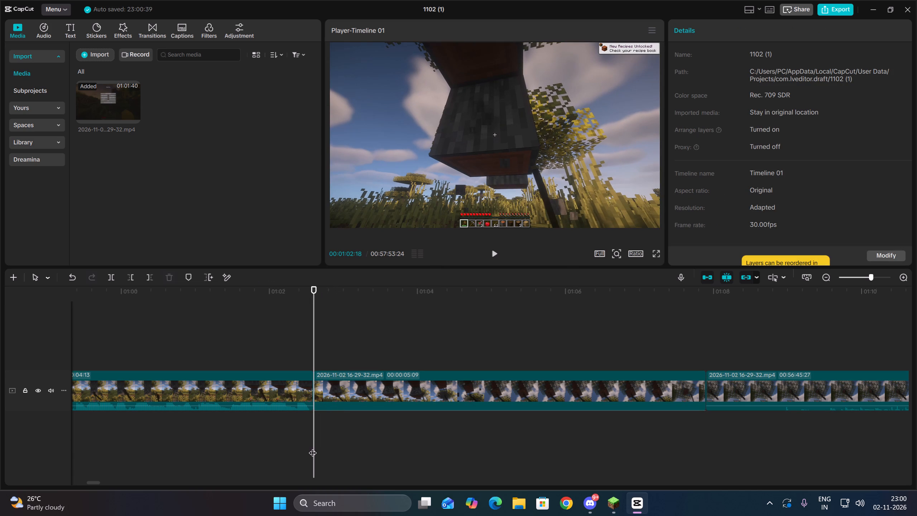
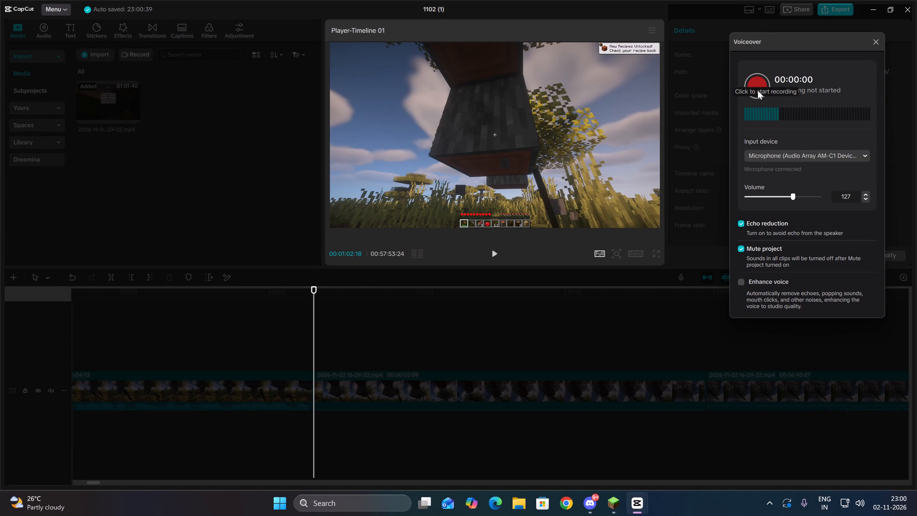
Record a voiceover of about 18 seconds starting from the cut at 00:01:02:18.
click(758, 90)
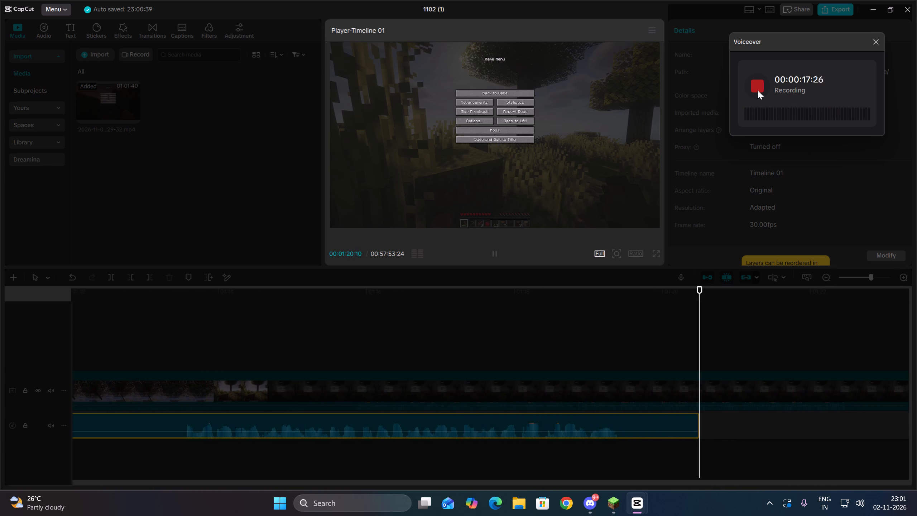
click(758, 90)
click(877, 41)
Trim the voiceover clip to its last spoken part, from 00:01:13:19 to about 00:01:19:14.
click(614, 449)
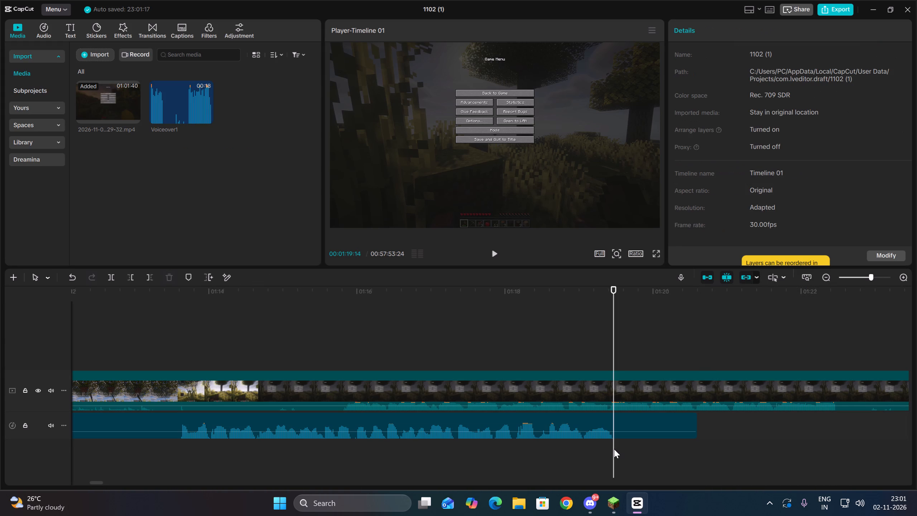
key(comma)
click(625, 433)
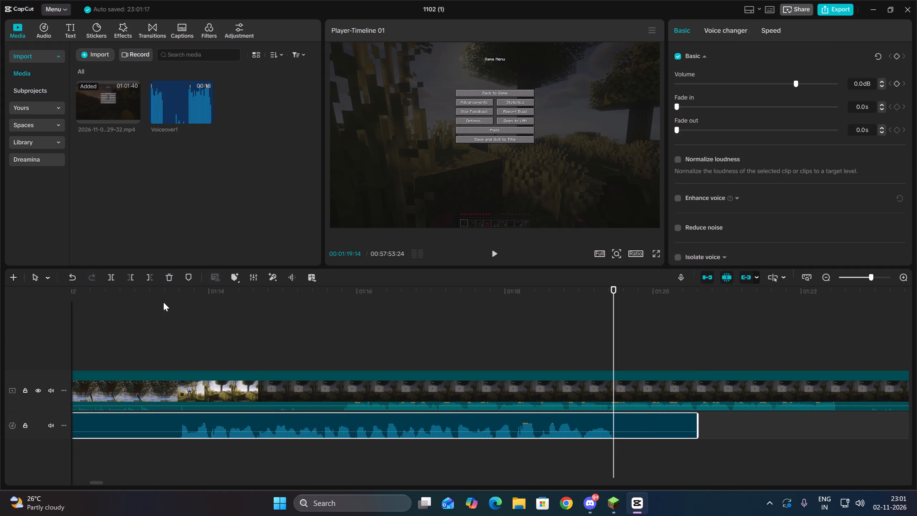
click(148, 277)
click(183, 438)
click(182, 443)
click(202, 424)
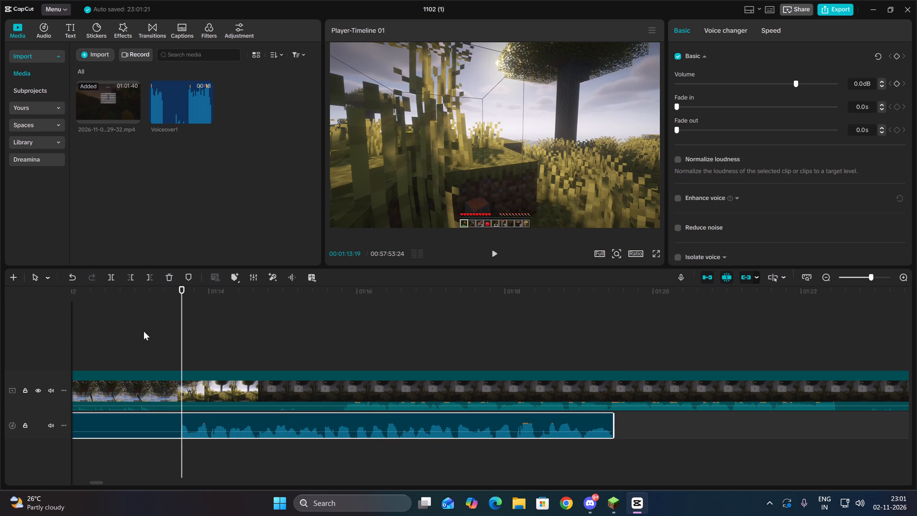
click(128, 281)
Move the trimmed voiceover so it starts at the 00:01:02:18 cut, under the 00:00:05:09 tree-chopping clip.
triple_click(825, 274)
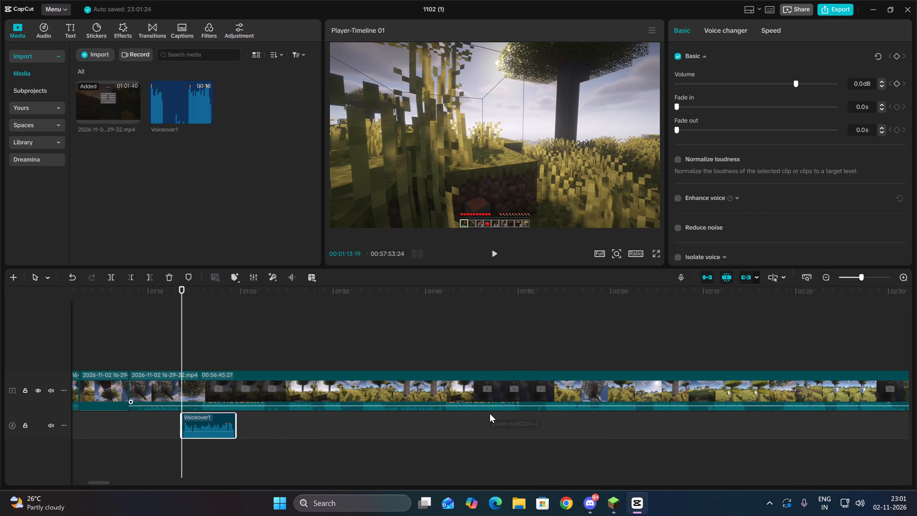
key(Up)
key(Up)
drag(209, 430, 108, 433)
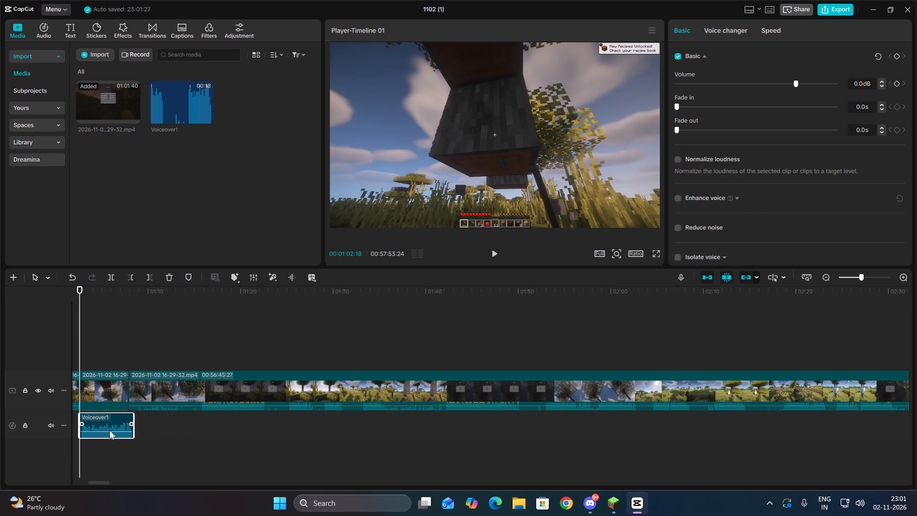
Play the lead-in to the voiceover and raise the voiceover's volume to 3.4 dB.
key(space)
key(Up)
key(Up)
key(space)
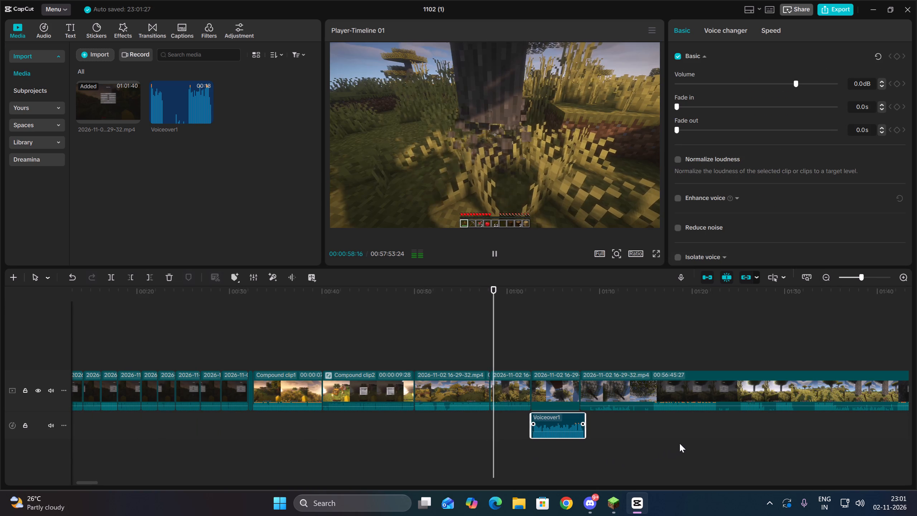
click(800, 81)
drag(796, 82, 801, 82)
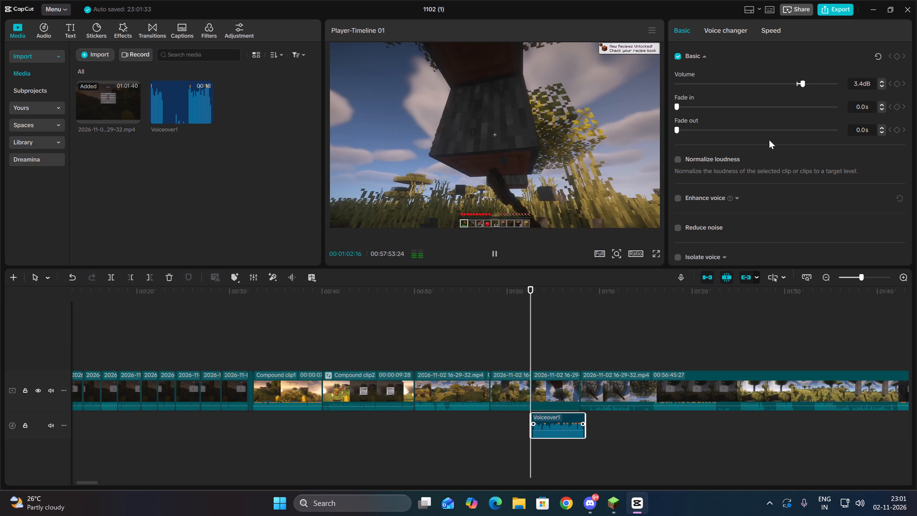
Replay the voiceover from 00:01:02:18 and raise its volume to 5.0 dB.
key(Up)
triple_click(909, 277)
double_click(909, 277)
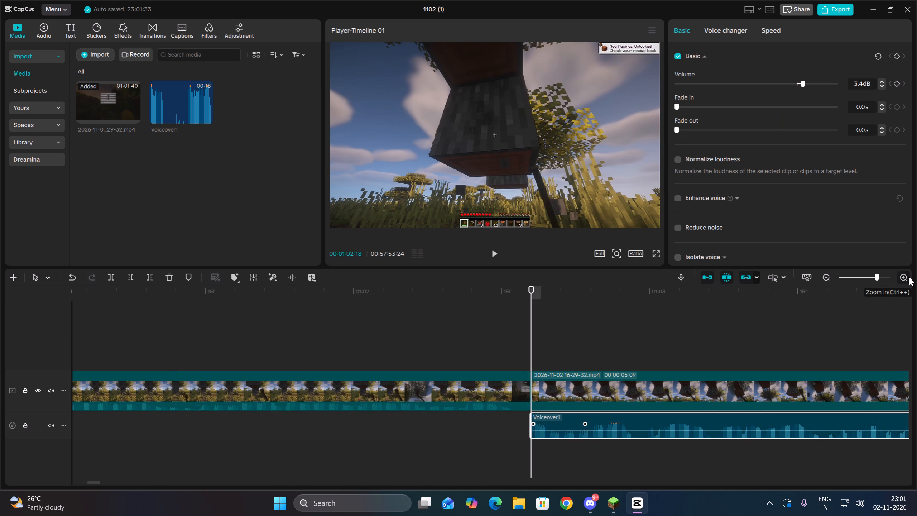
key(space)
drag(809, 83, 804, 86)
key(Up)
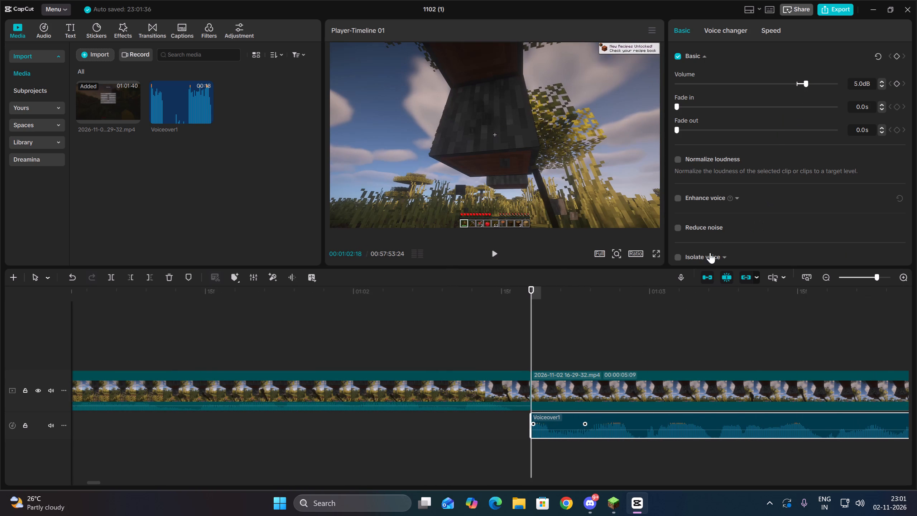
Play the voiceover, and replay the transition into it from 00:01:00:06, to compare its sound with the preceding footage.
key(space)
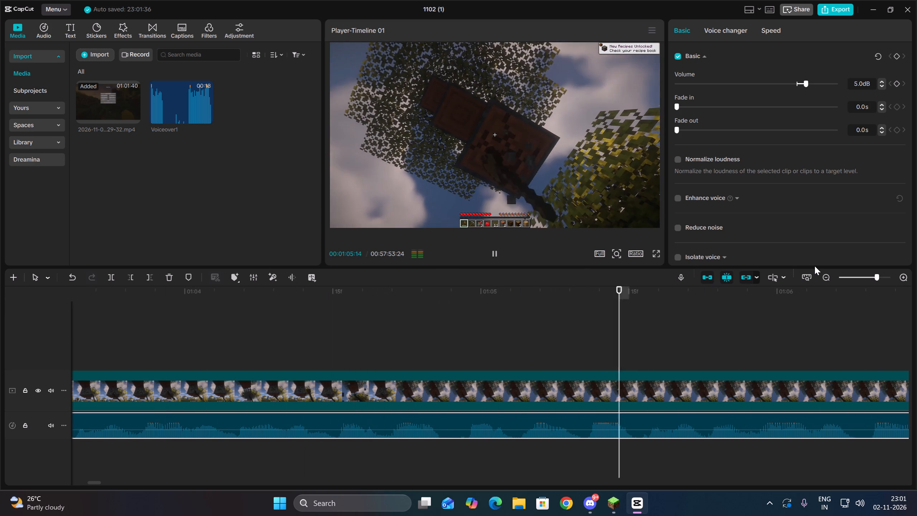
triple_click(827, 279)
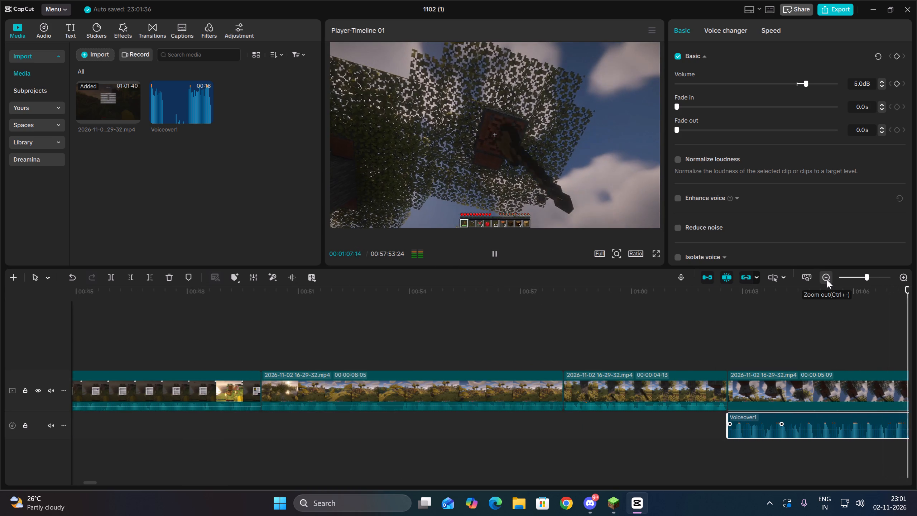
key(Up)
key(Up)
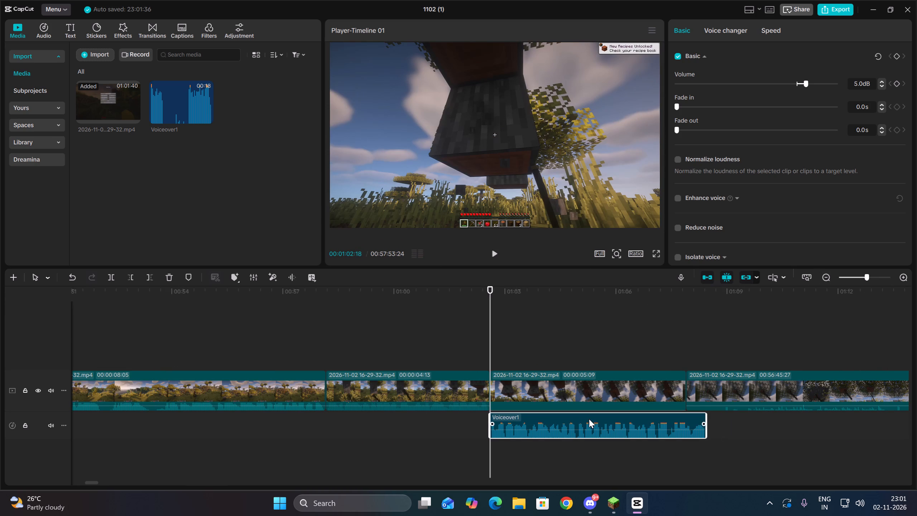
scroll(728, 220, down, 7)
scroll(823, 57, up, 1)
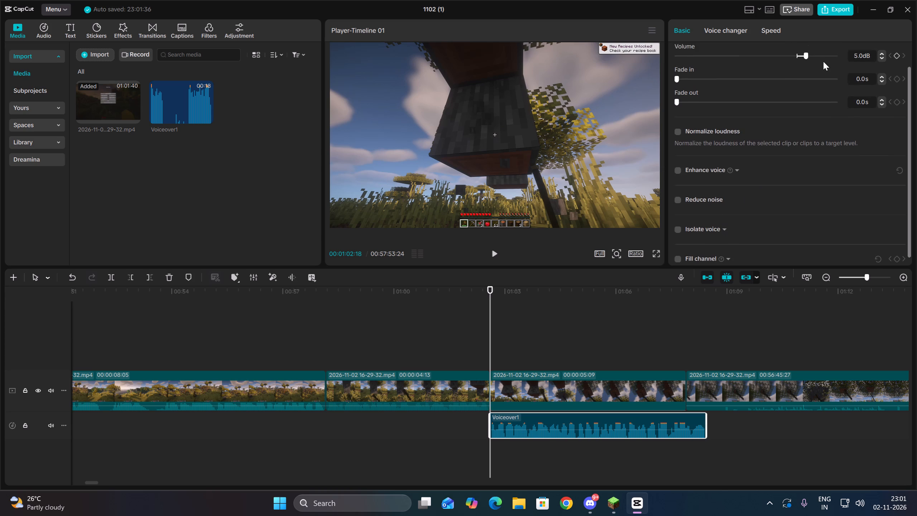
scroll(823, 61, up, 2)
click(447, 449)
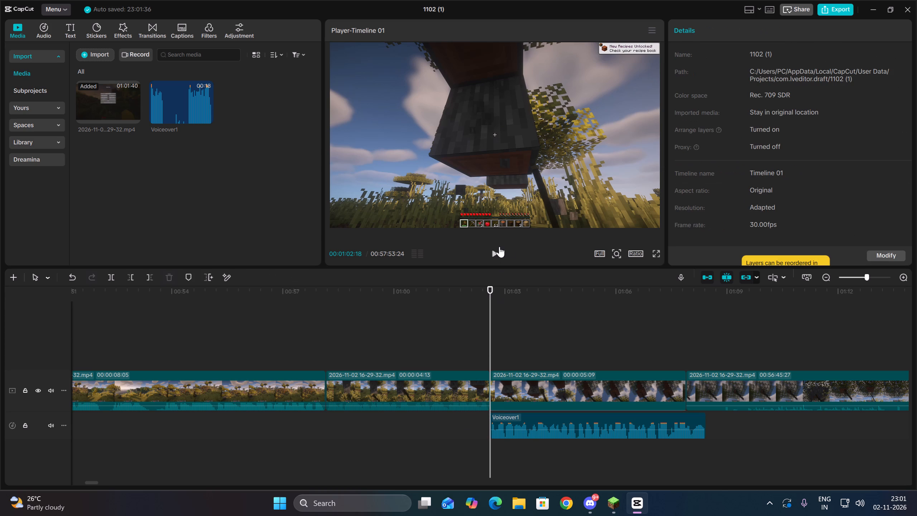
click(497, 250)
click(401, 428)
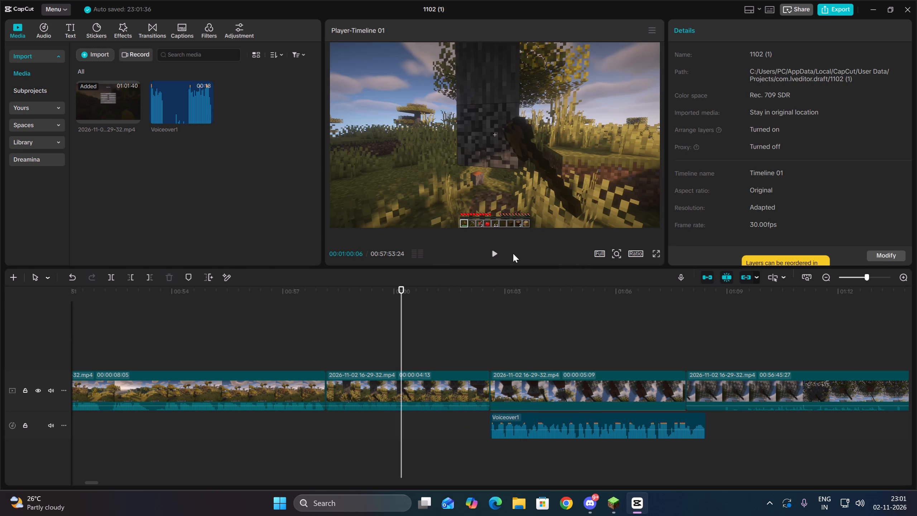
click(485, 252)
click(489, 253)
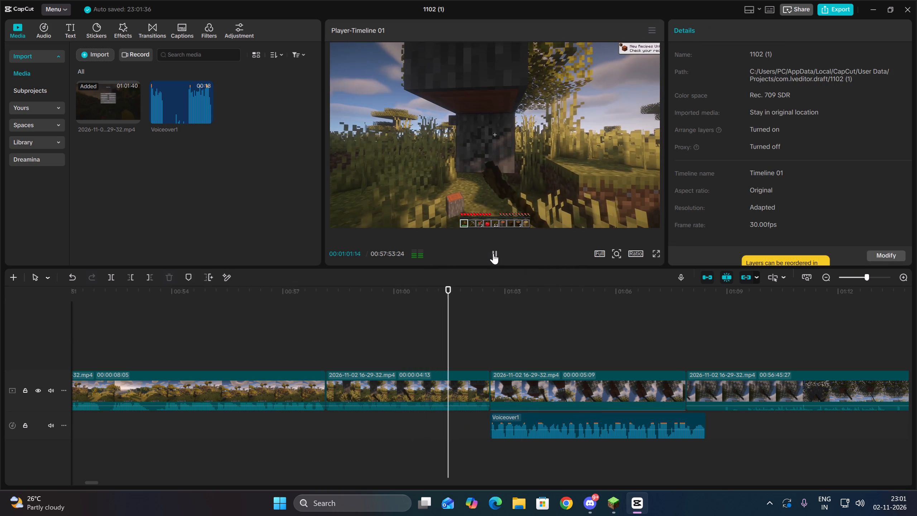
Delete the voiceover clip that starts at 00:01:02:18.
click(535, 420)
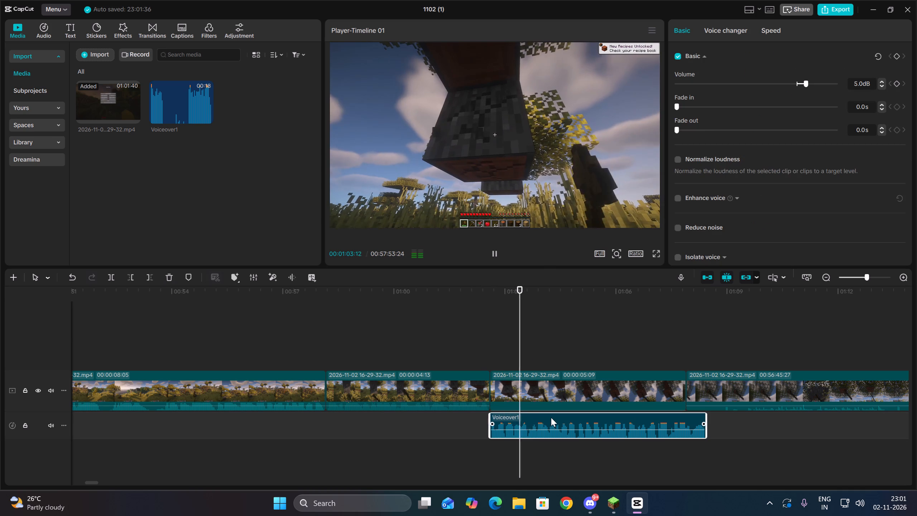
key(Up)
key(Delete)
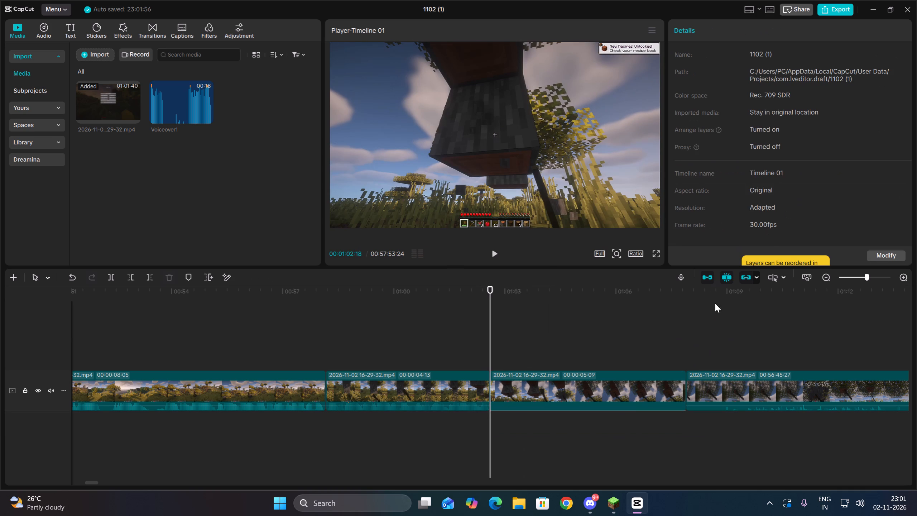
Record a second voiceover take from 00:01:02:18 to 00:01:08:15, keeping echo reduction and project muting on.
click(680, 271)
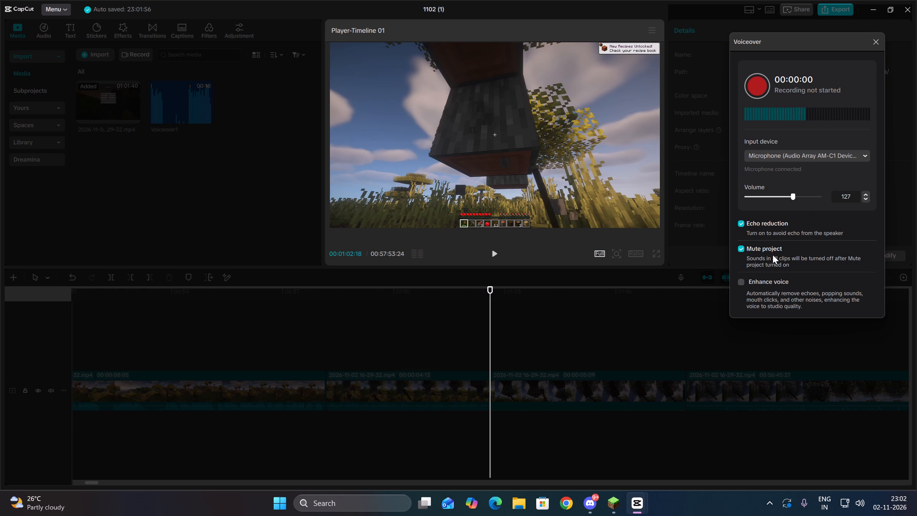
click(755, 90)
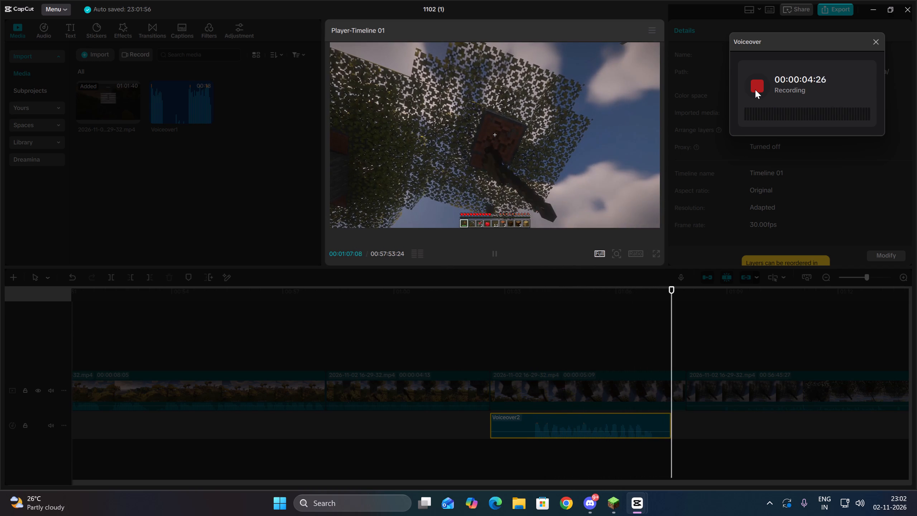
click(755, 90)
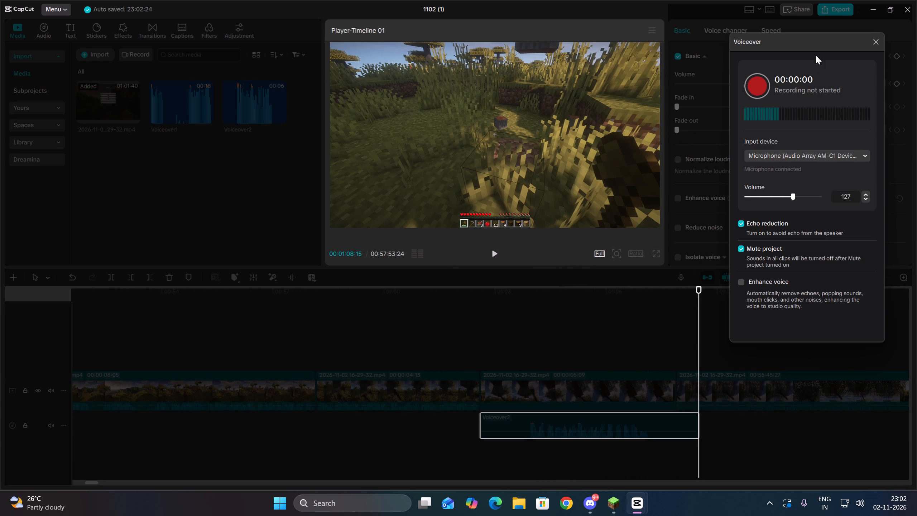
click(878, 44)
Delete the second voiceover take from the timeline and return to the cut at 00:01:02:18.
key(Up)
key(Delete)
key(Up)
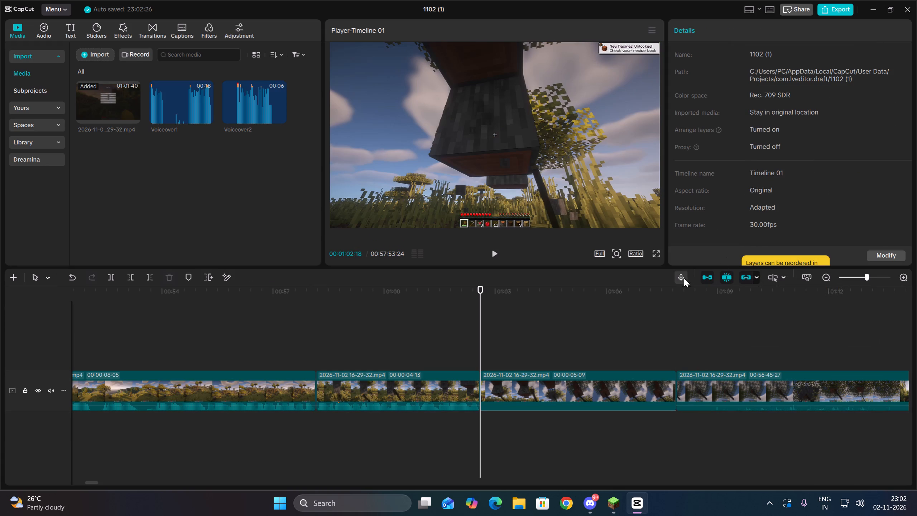
Record another voiceover take starting from the cut at 00:01:02:18.
click(686, 278)
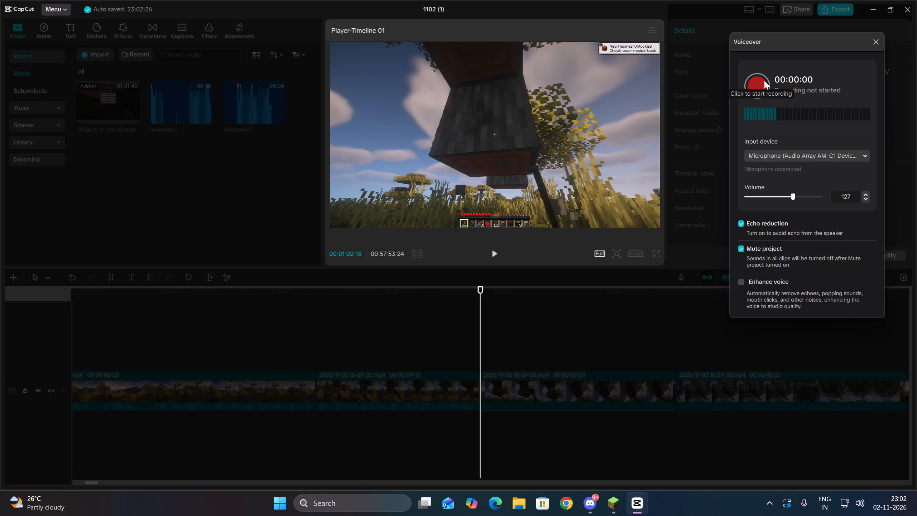
click(764, 80)
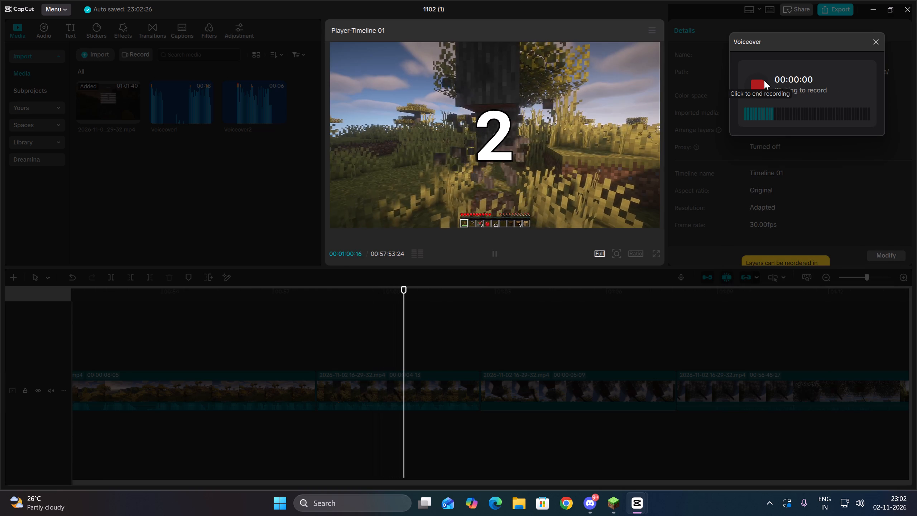
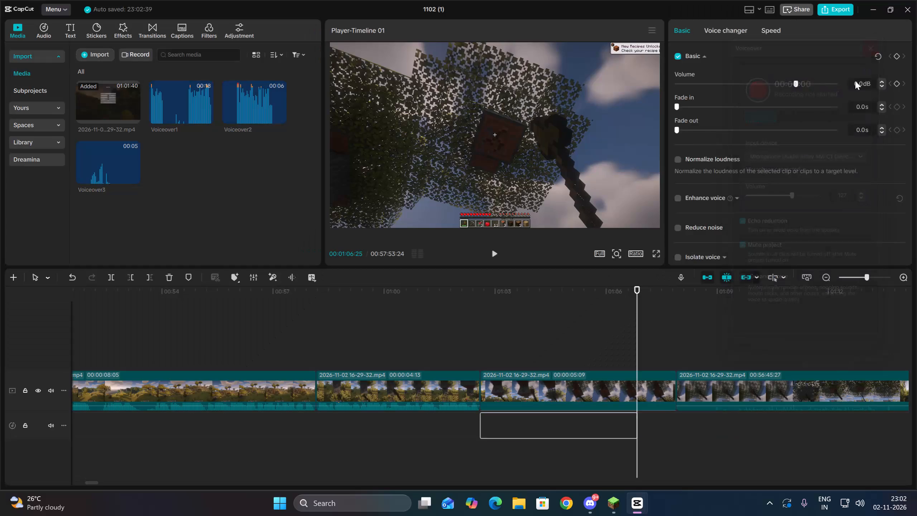
Record a new voiceover take from the cut at 00:01:02:18 to 00:01:16:07, keeping echo reduction and project muting on.
key(Up)
click(687, 275)
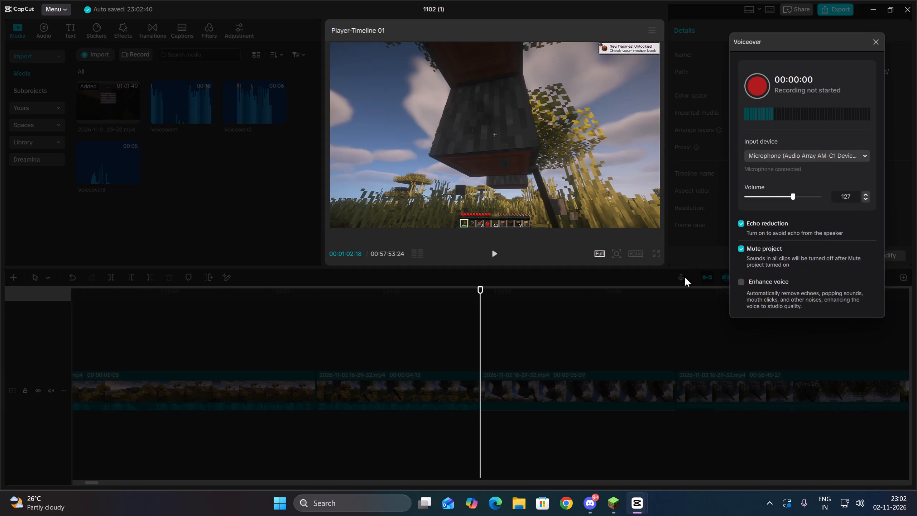
click(756, 82)
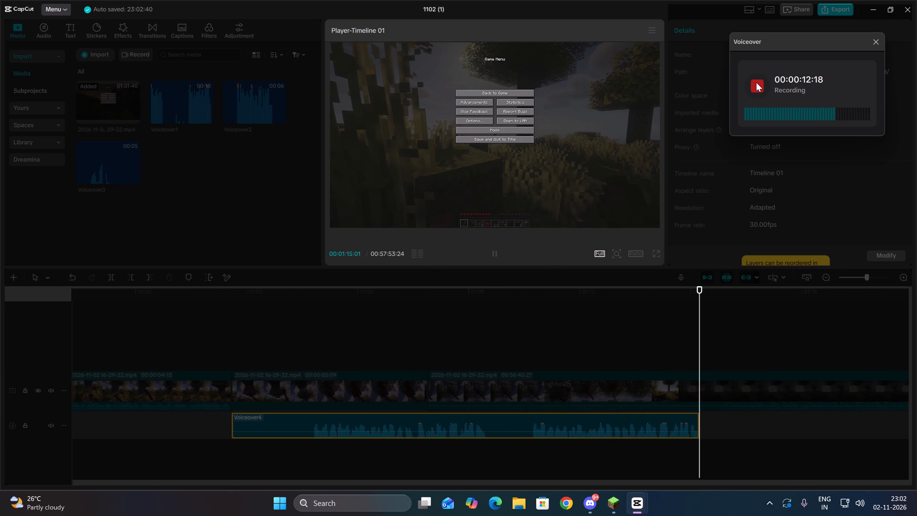
click(756, 82)
click(873, 37)
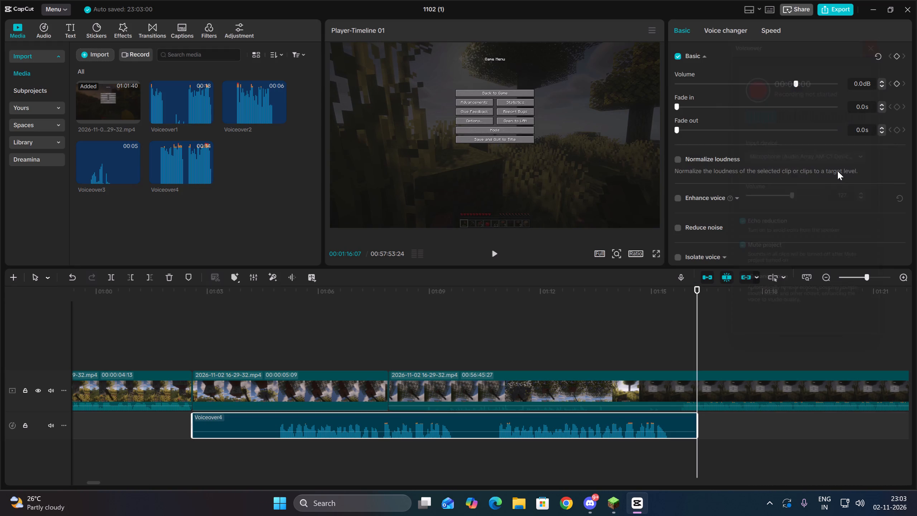
Trim the new voiceover take to keep only the part from 00:01:10:26 to 00:01:15:12.
click(666, 444)
click(648, 425)
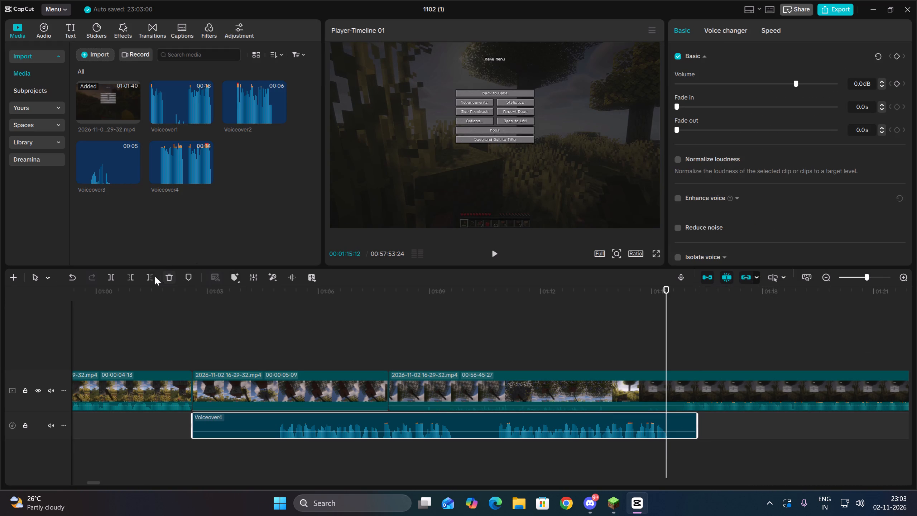
click(155, 276)
double_click(498, 444)
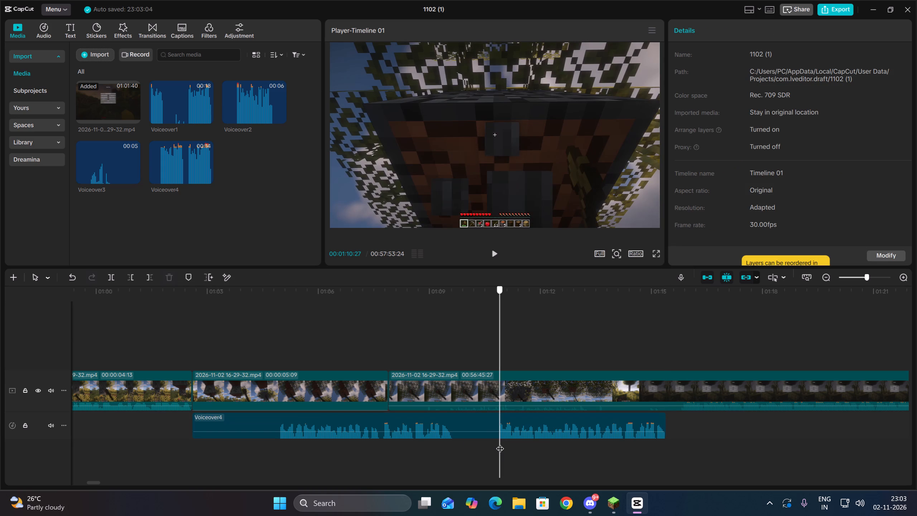
click(497, 444)
click(494, 422)
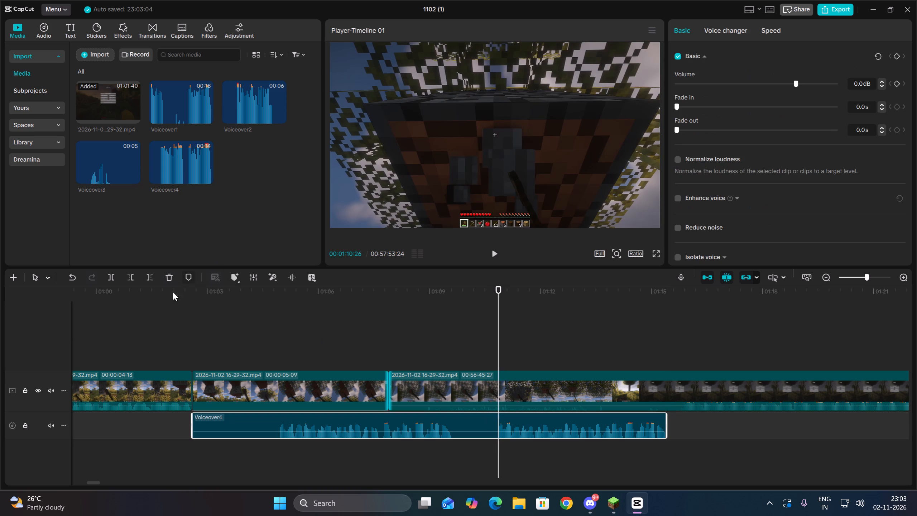
click(133, 274)
Move the trimmed voiceover clip so it starts at the cut at 00:01:02:18.
click(214, 412)
key(Up)
drag(525, 417, 225, 418)
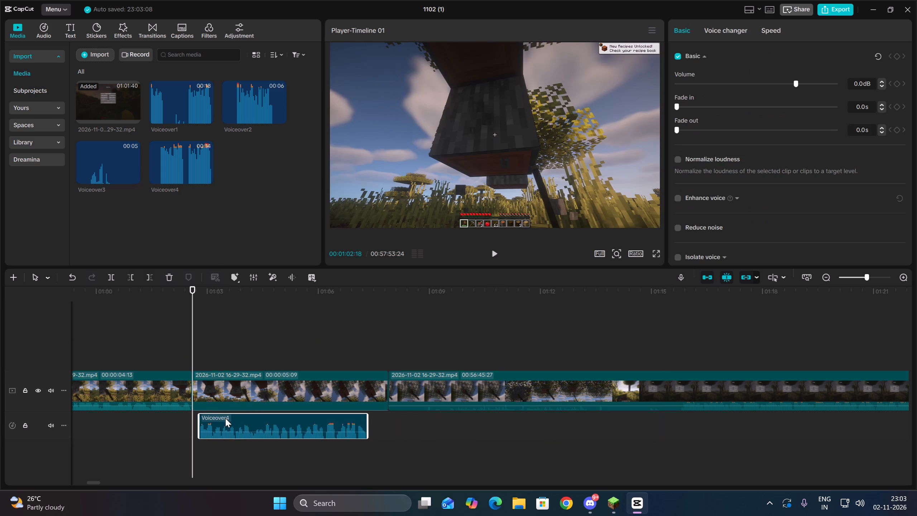
drag(225, 418, 217, 419)
Trim the end of the video clip above the voiceover to 00:01:07:04, where the speech finishes.
key(space)
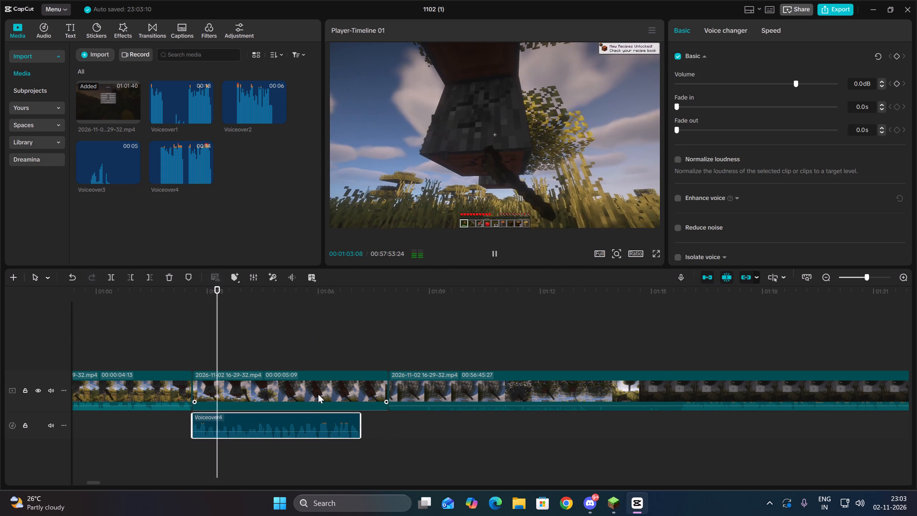
click(318, 394)
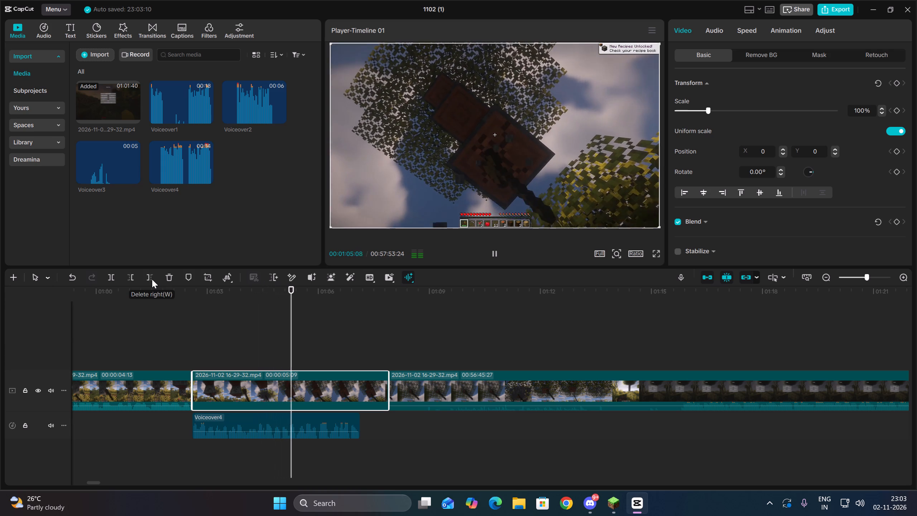
key(space)
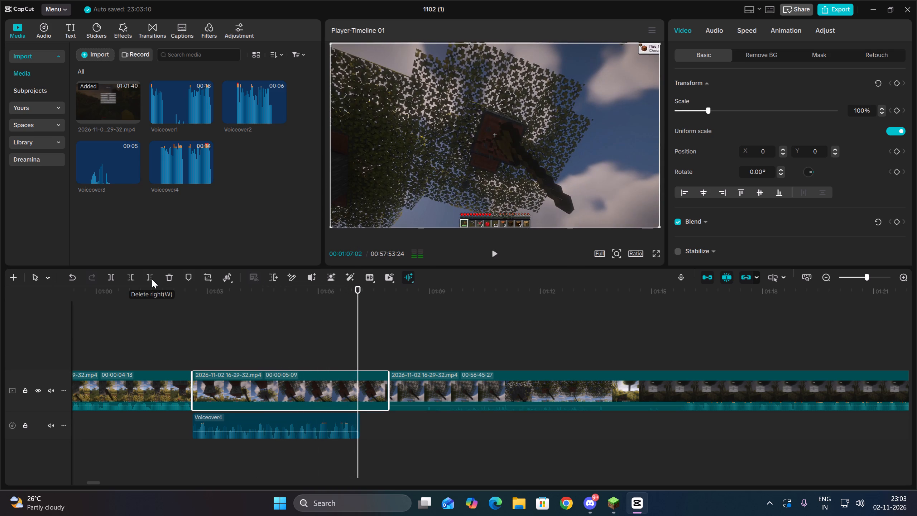
click(369, 422)
key(Up)
click(360, 391)
click(149, 281)
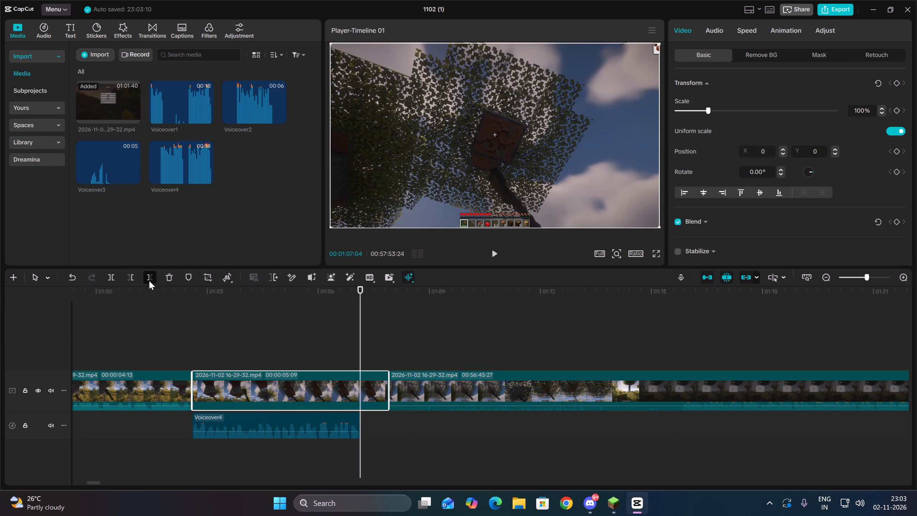
Set the voiceover clip's volume to 2.0 dB and enable Reduce noise on it.
key(Up)
click(250, 425)
click(800, 86)
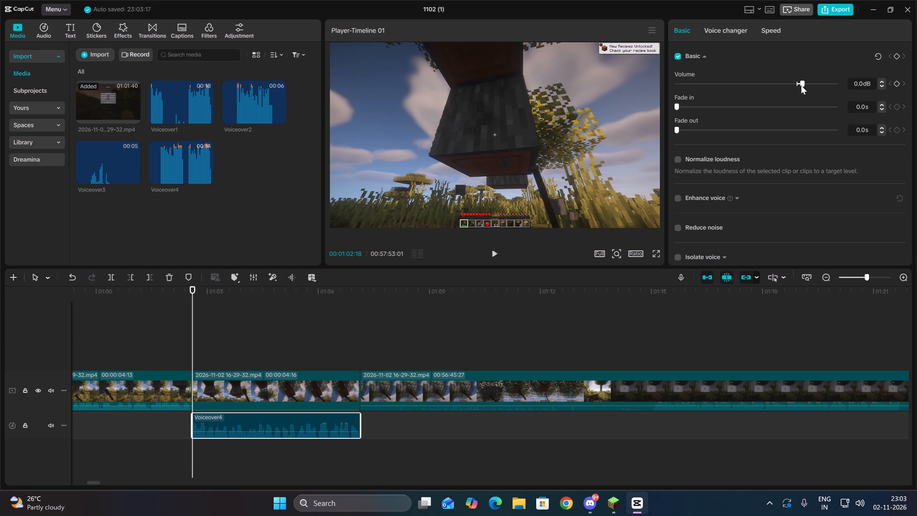
key(space)
drag(864, 82, 847, 81)
key(BackSpace)
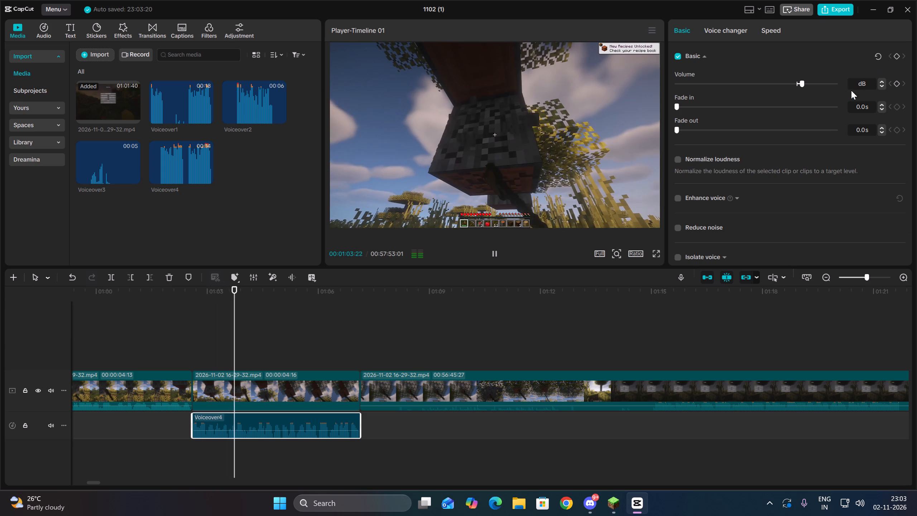
key(2)
click(680, 225)
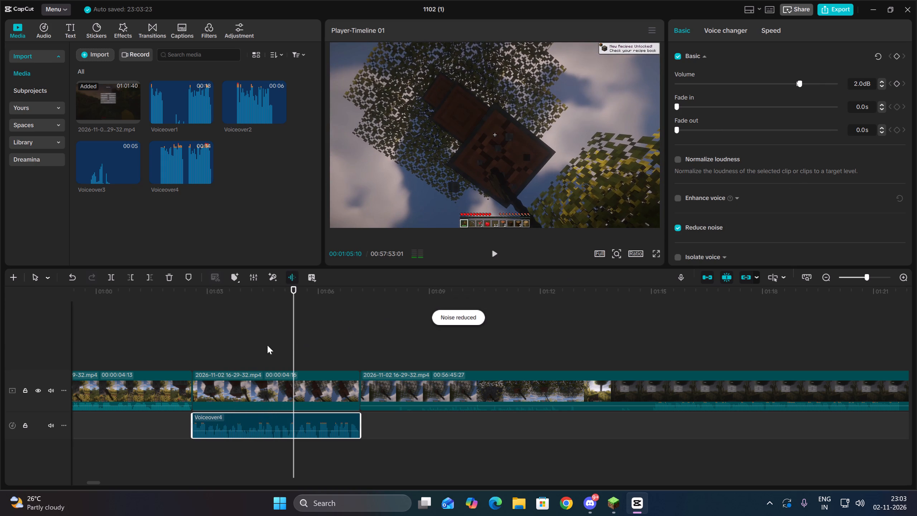
Combine the trimmed video clip starting at 00:01:02:18 and the voiceover beneath it into a compound clip.
click(206, 361)
key(Up)
key(space)
key(Up)
key(Up)
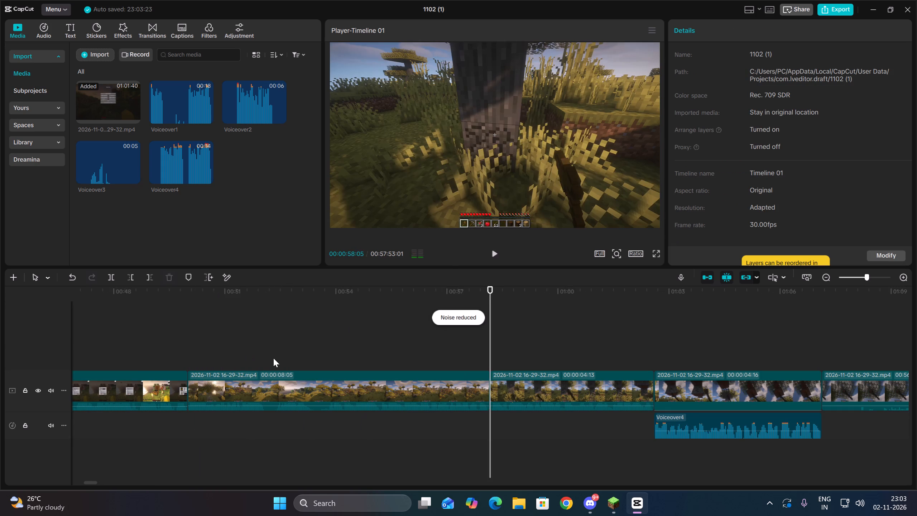
key(space)
click(826, 275)
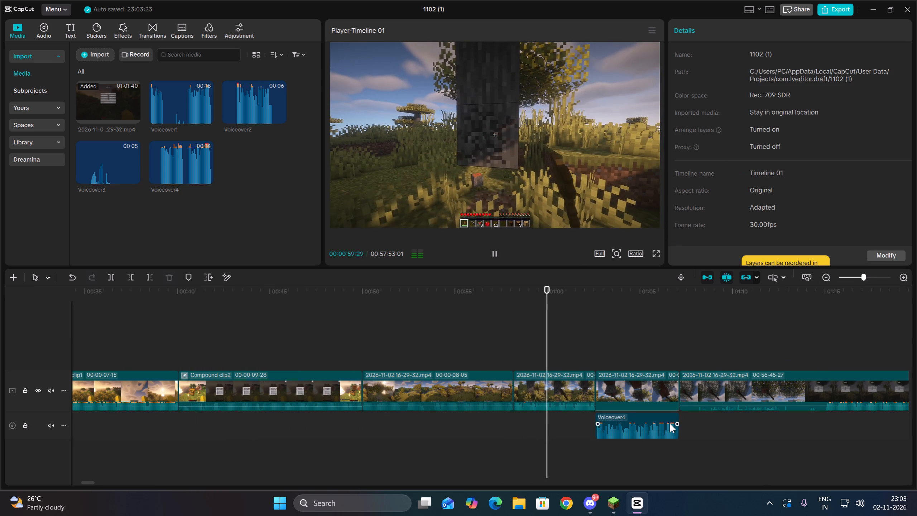
drag(635, 461, 640, 322)
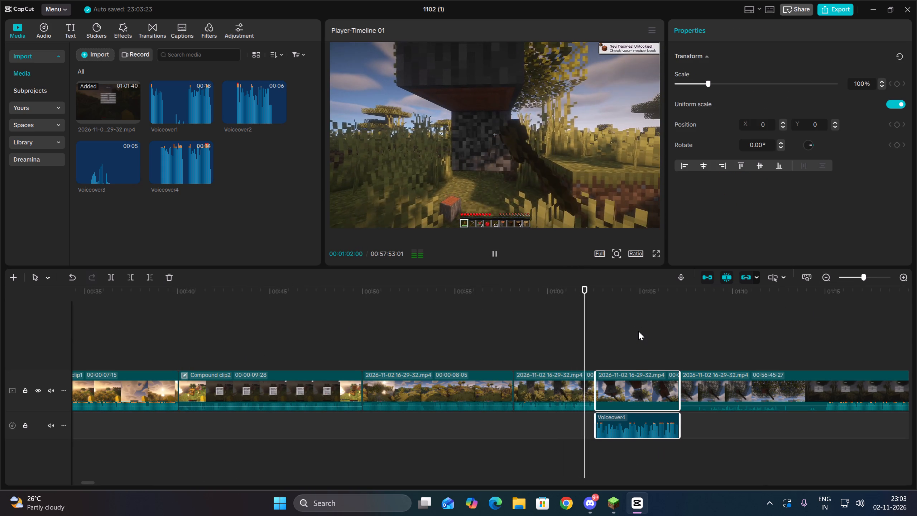
key(alt+g)
Play back the new compound clip and its neighbouring footage to check how the voiceover fits.
key(space)
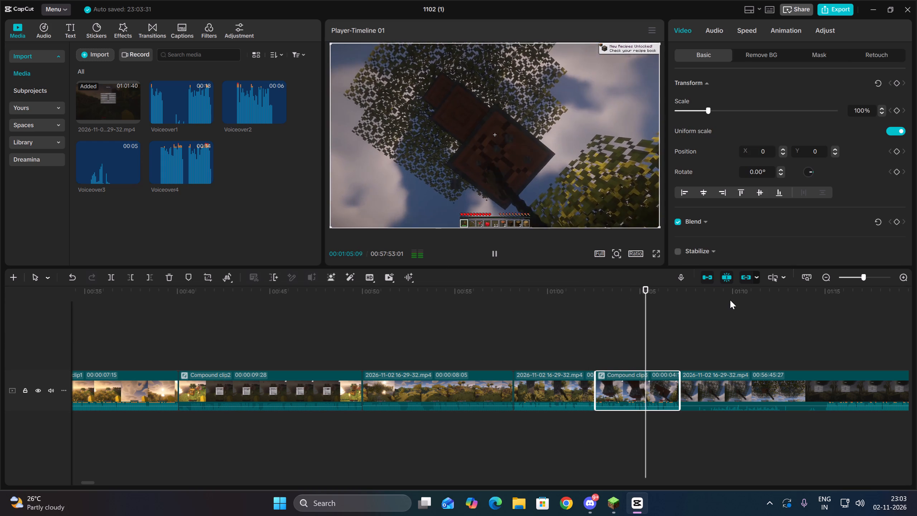
click(904, 274)
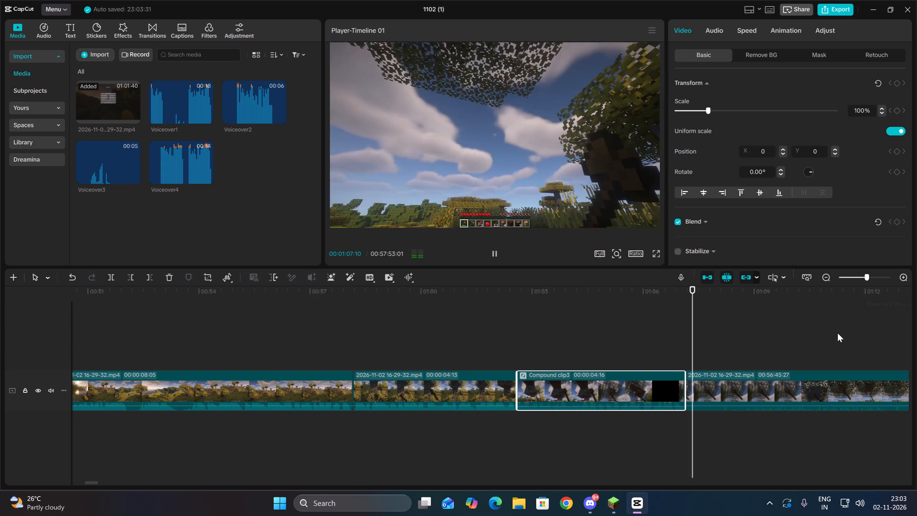
key(comma)
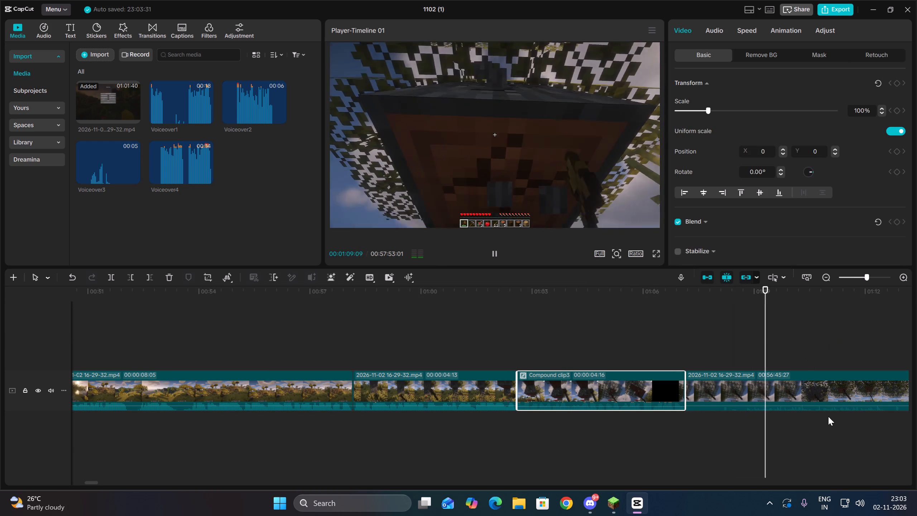
click(822, 276)
key(Up)
key(Up)
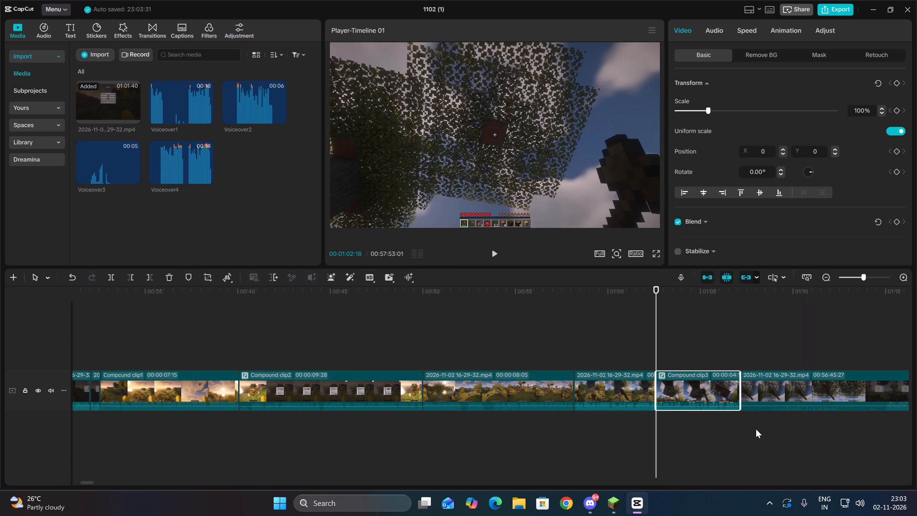
key(space)
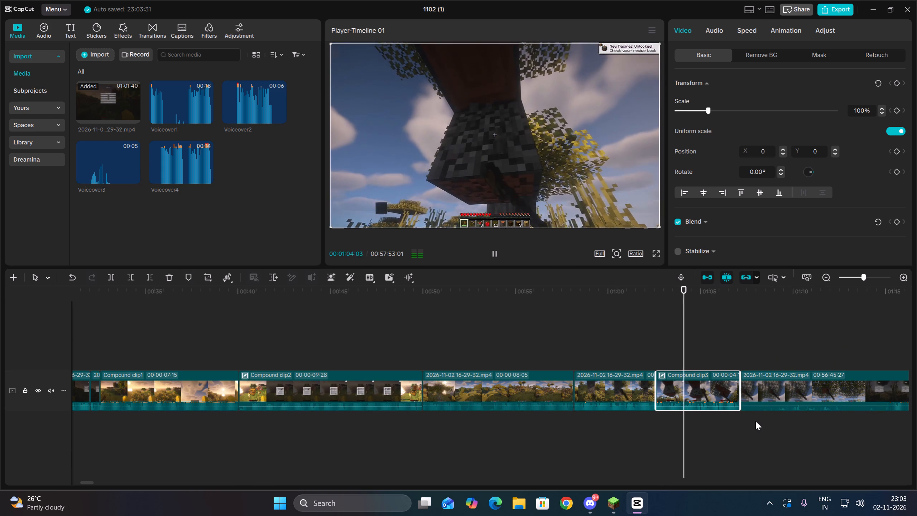
click(621, 419)
key(space)
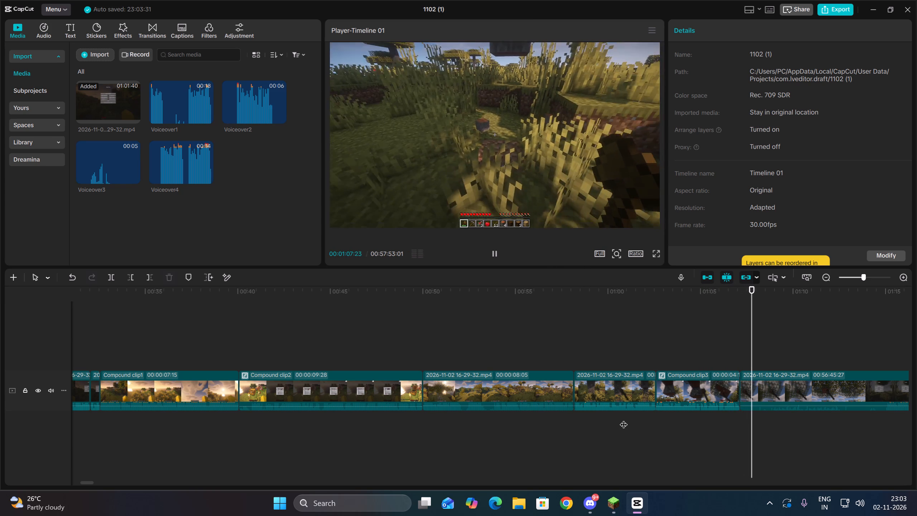
Add a timeline marker at 00:01:02:18, the start of the new compound clip.
drag(651, 345, 658, 346)
click(666, 350)
key(Up)
click(193, 276)
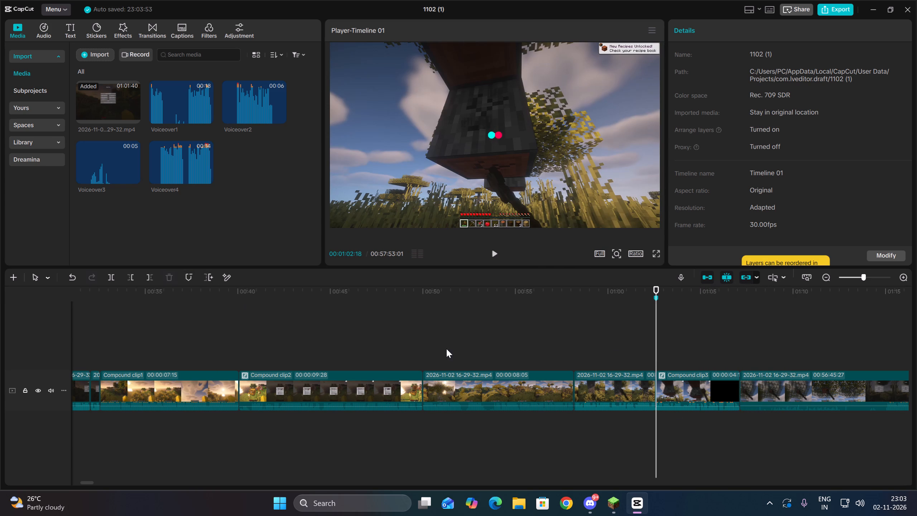
Find where the gameplay resumes after the pause screen and delete the footage from the compound clip's end up to 00:01:24:13.
key(space)
click(765, 427)
key(space)
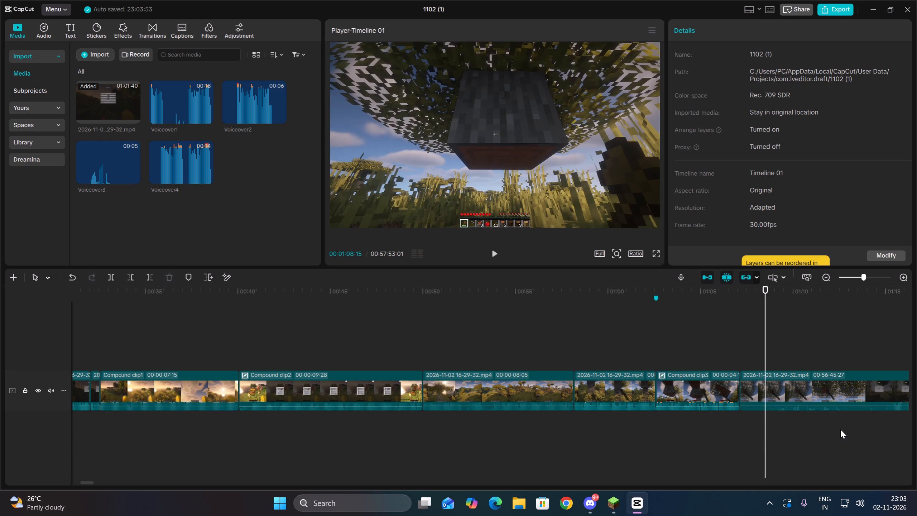
key(space)
drag(840, 429, 895, 452)
click(692, 427)
key(space)
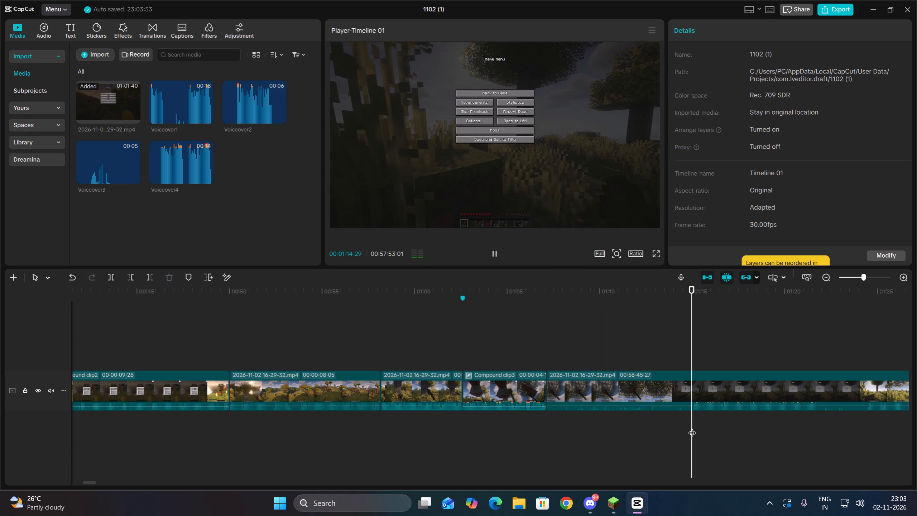
click(866, 417)
key(space)
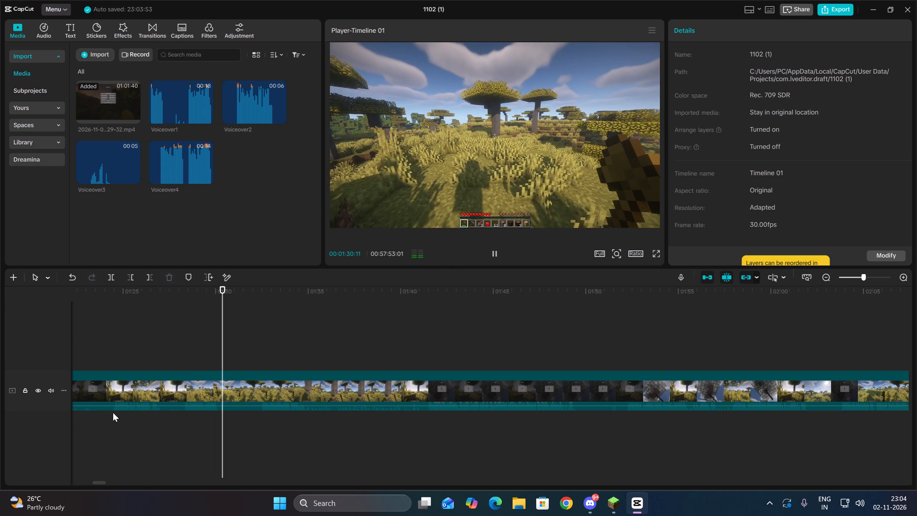
click(113, 412)
drag(113, 412, 112, 416)
drag(148, 423, 149, 369)
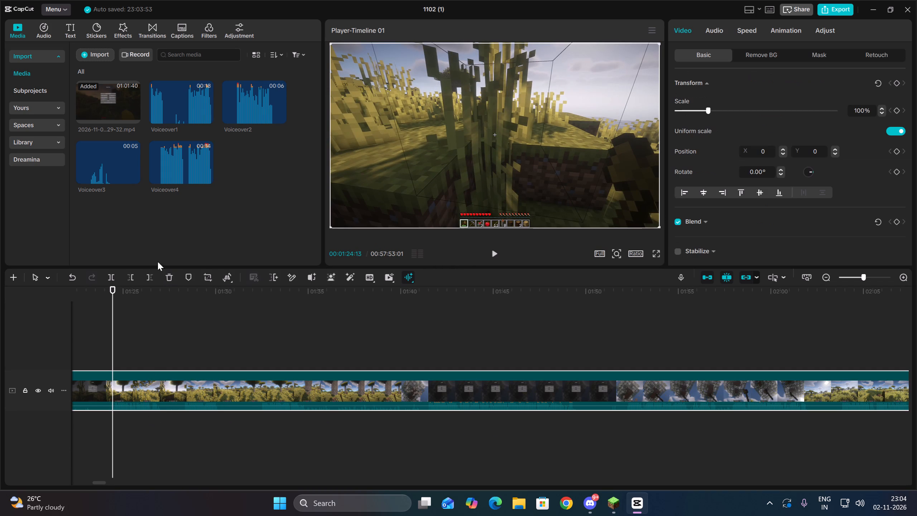
click(131, 278)
Split the remaining footage at 00:01:09:16 and 00:01:12:24 to isolate the section between them.
key(space)
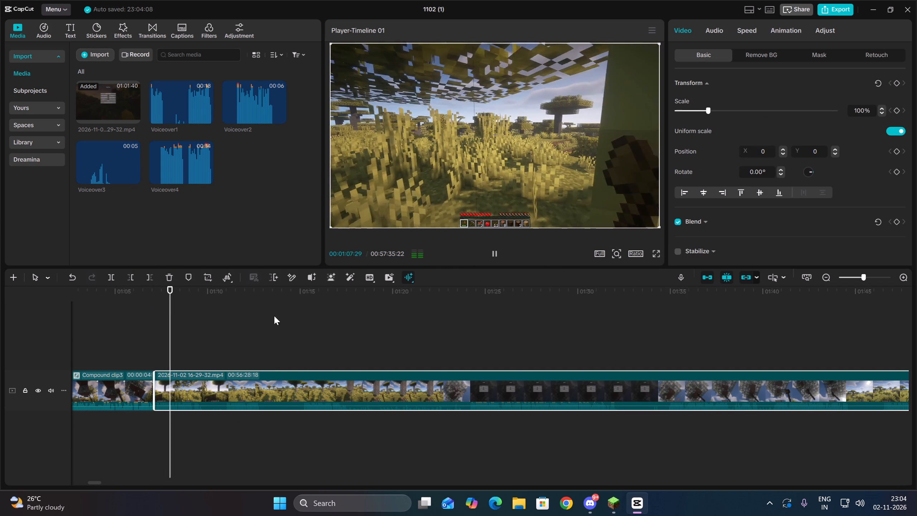
double_click(902, 278)
key(space)
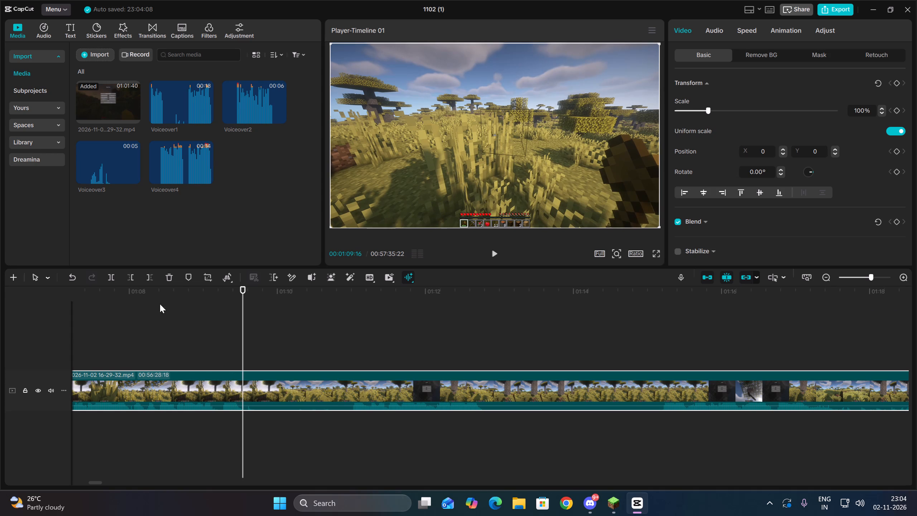
click(108, 275)
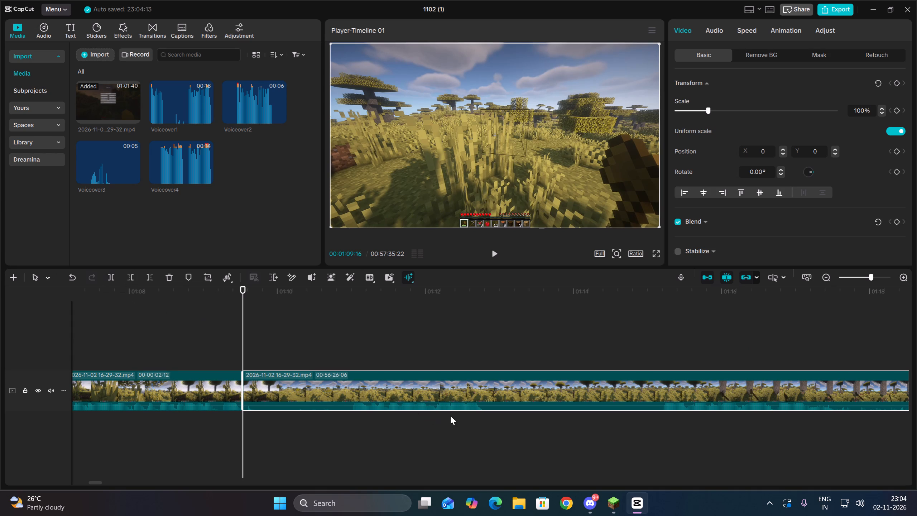
key(space)
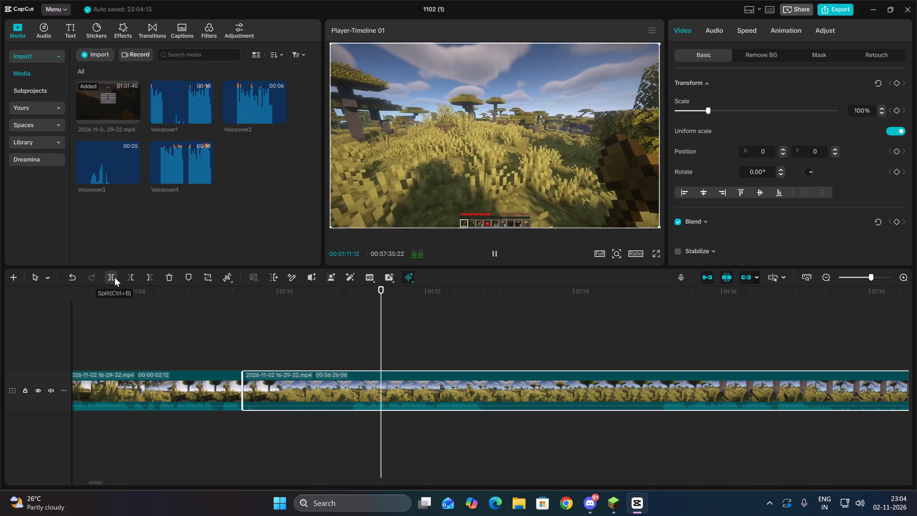
key(space)
click(115, 277)
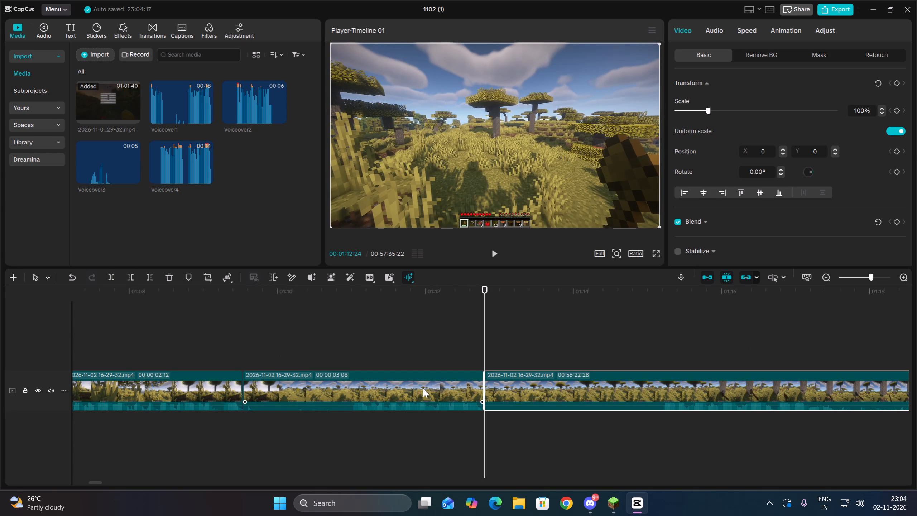
Extract the audio from the isolated clip between 00:01:09:16 and 00:01:12:24.
right_click(429, 385)
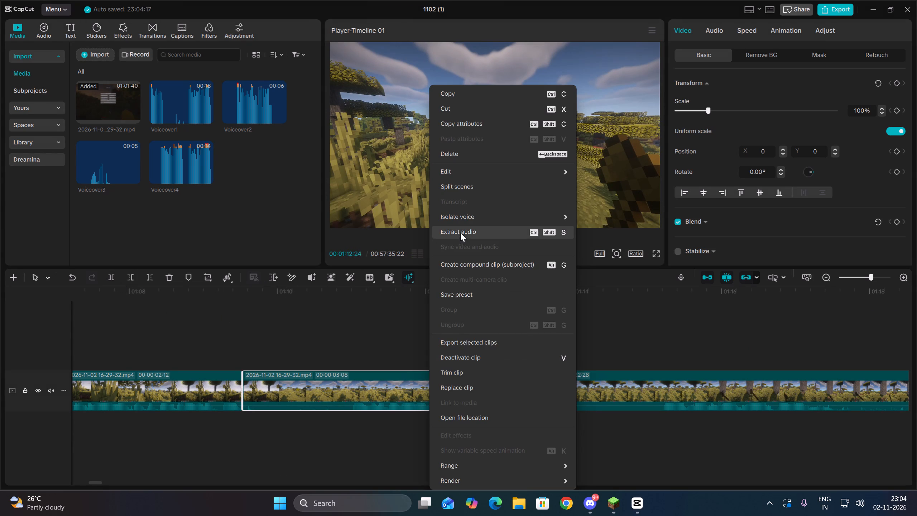
click(460, 233)
Trim off the extracted audio's beginning up to 00:01:11:00 and move the remainder to the isolated clip's start at 00:01:09:16.
double_click(350, 450)
click(342, 419)
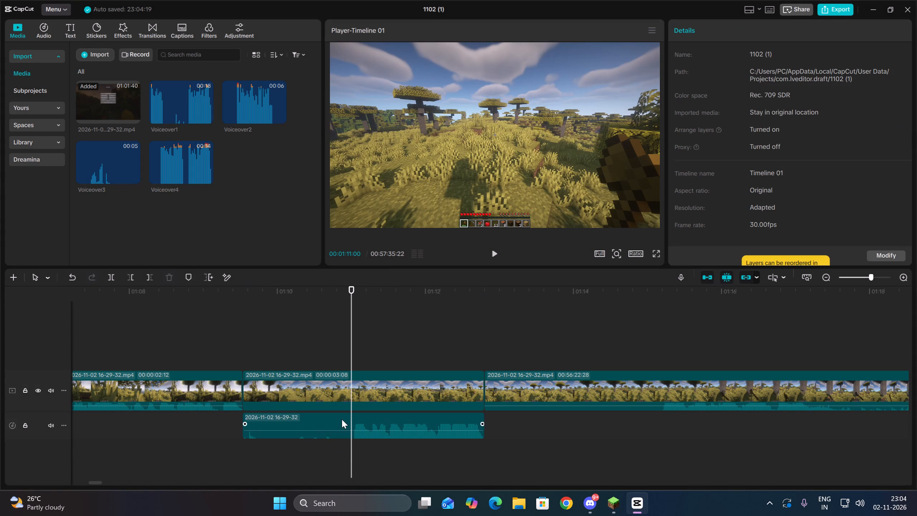
click(132, 278)
drag(393, 426, 285, 426)
Play back the section and trim the isolated video clip's end to 00:01:11:10, matching the end of its extracted audio.
click(293, 395)
key(Up)
key(Up)
key(space)
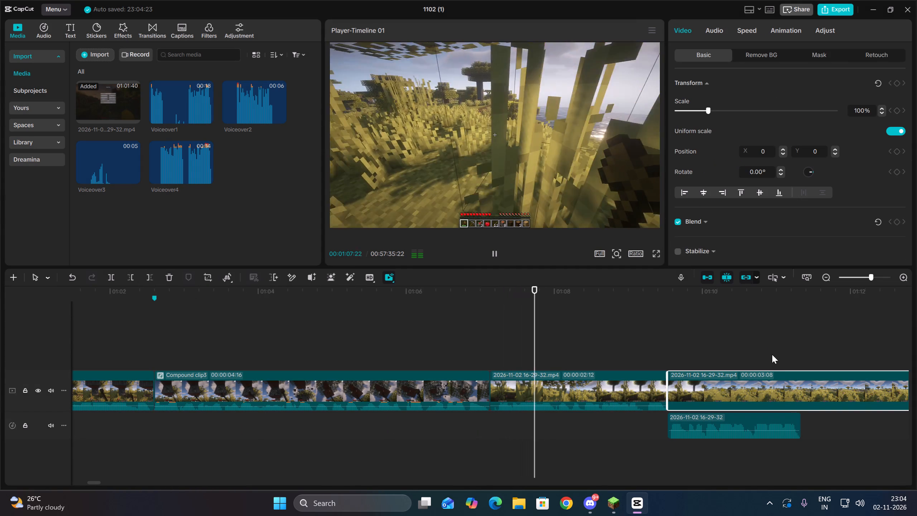
drag(770, 340, 824, 417)
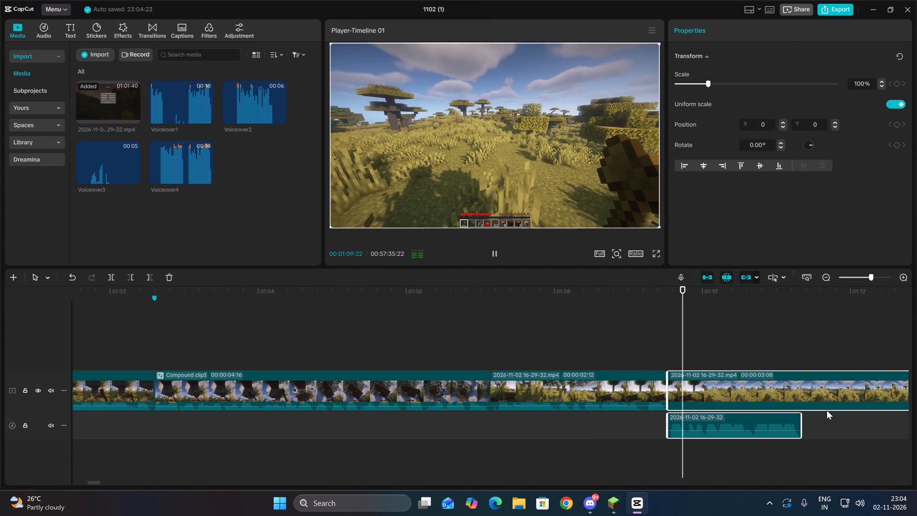
key(space)
key(Up)
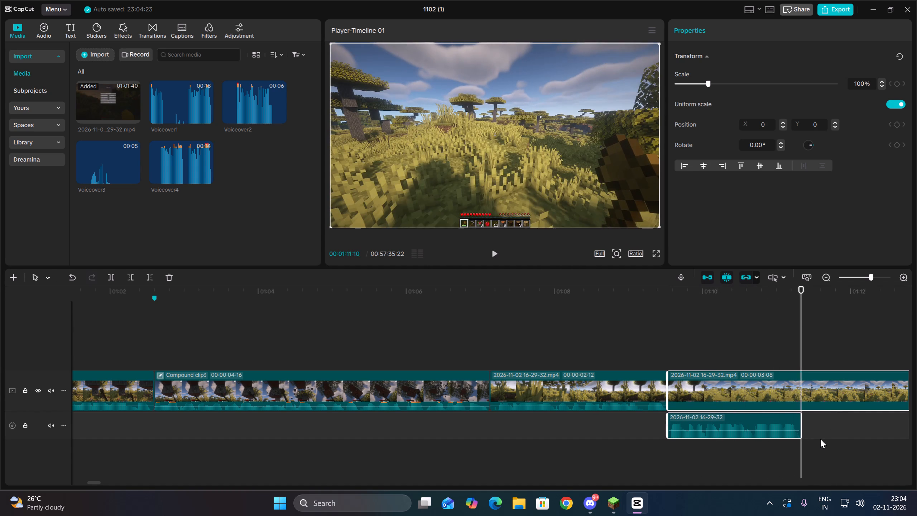
click(820, 439)
drag(820, 438, 818, 434)
key(Up)
click(823, 437)
key(Up)
drag(830, 442, 824, 372)
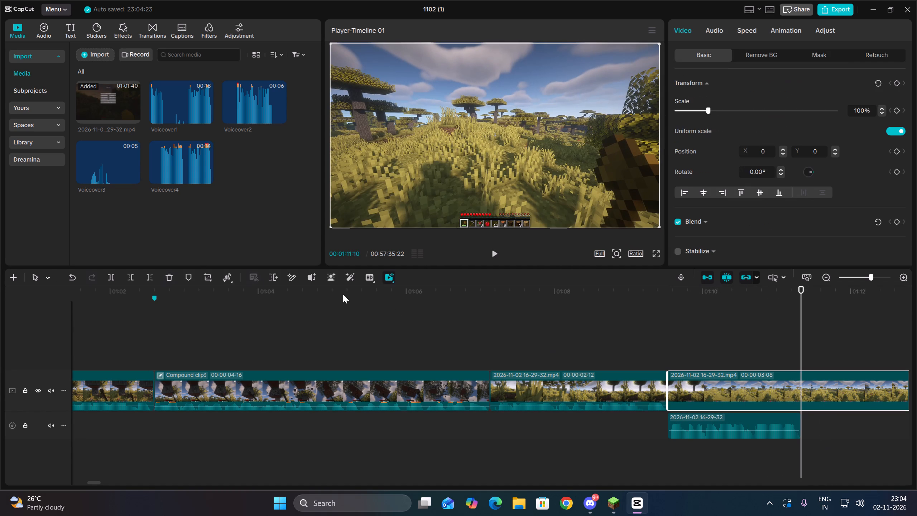
click(144, 277)
Review the following footage and delete its beginning from 00:01:11:10 up to about 00:01:13:20.
click(643, 352)
key(space)
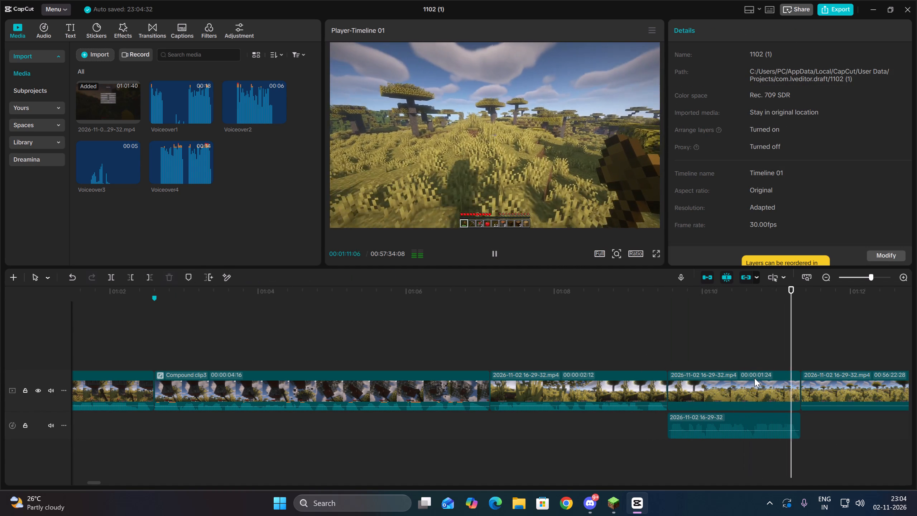
click(826, 273)
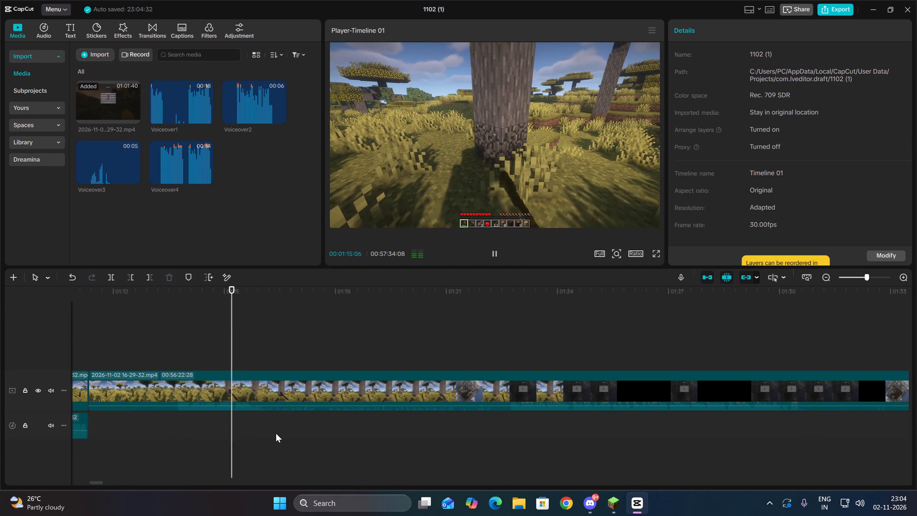
click(216, 430)
key(space)
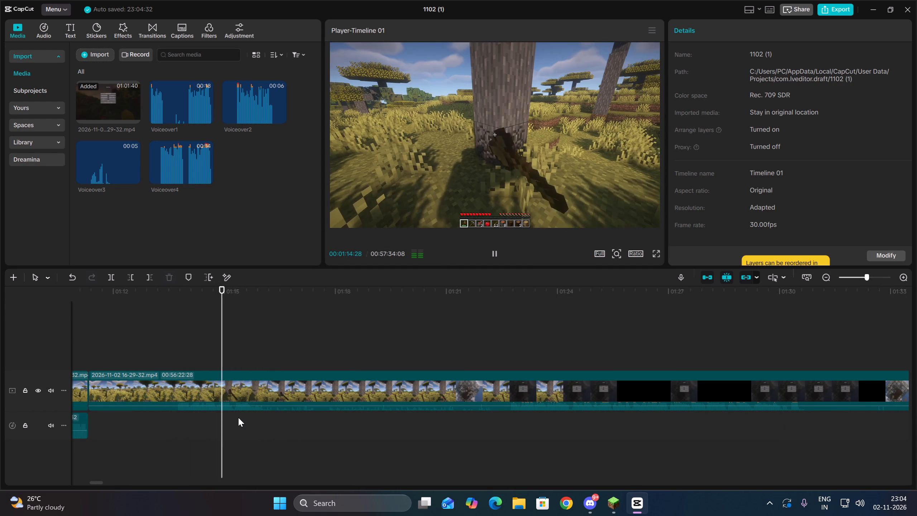
click(183, 421)
drag(183, 421, 172, 421)
key(space)
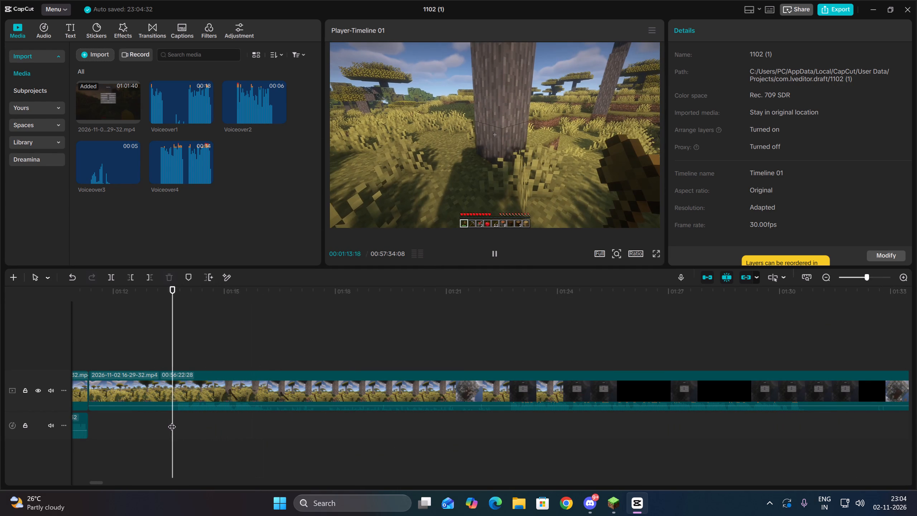
click(173, 421)
drag(173, 421, 176, 421)
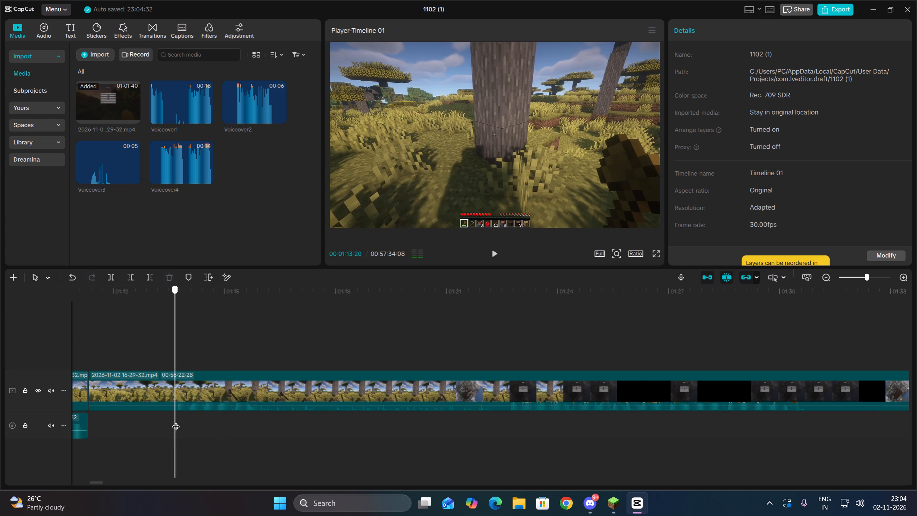
drag(176, 421, 176, 421)
drag(205, 429, 206, 397)
click(129, 278)
Split the remaining footage at about 00:01:13:17 and trim the short clip before the split to end at 00:01:13:11.
key(space)
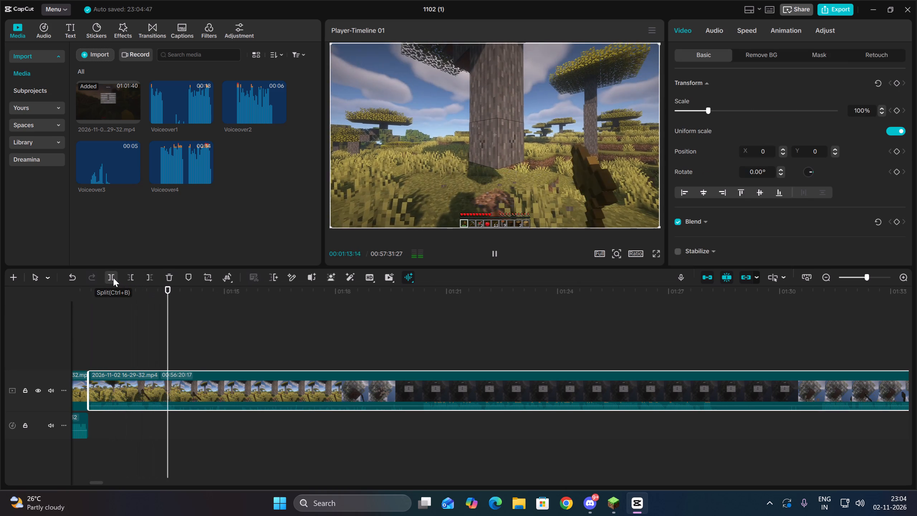
key(space)
click(113, 278)
key(space)
drag(154, 421, 150, 420)
click(151, 420)
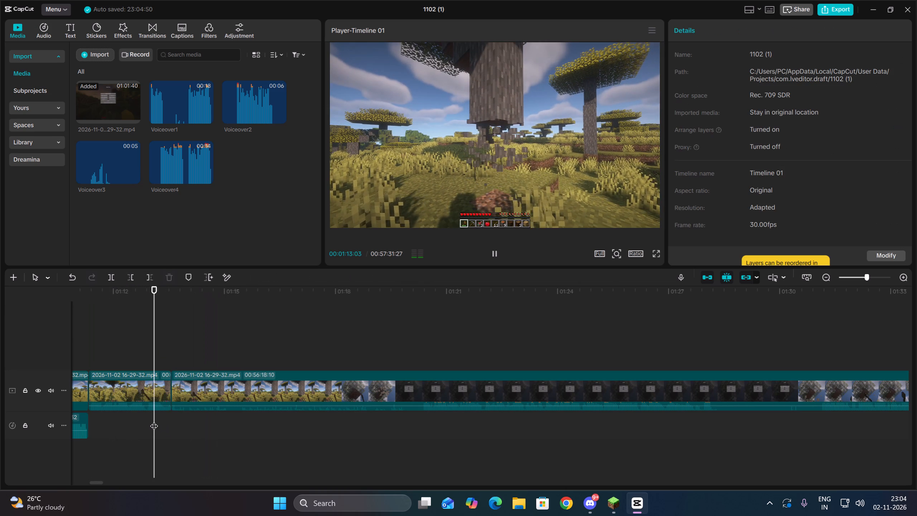
key(space)
click(154, 420)
drag(154, 420, 164, 420)
drag(150, 417, 145, 366)
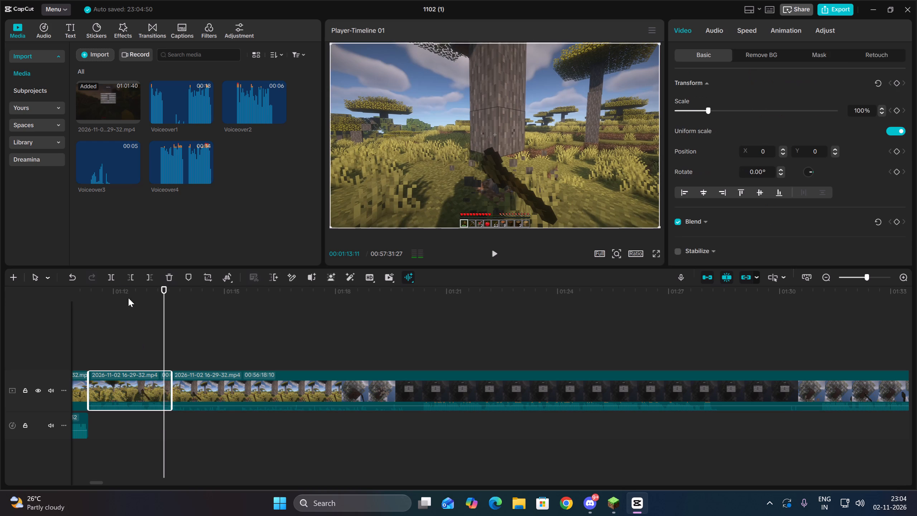
click(150, 276)
Delete the footage after the 00:01:13:11 cut up to the pause menu at about 00:01:20:05.
key(space)
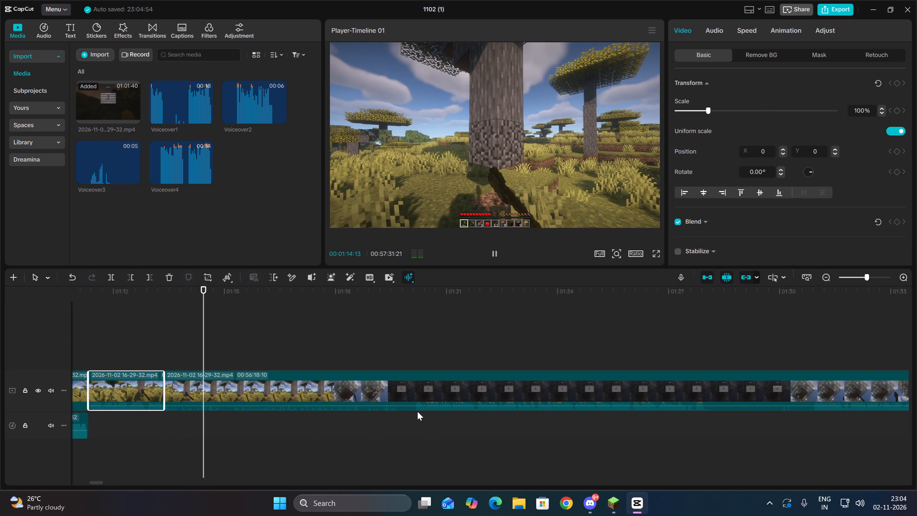
click(416, 419)
drag(394, 427, 373, 385)
click(127, 278)
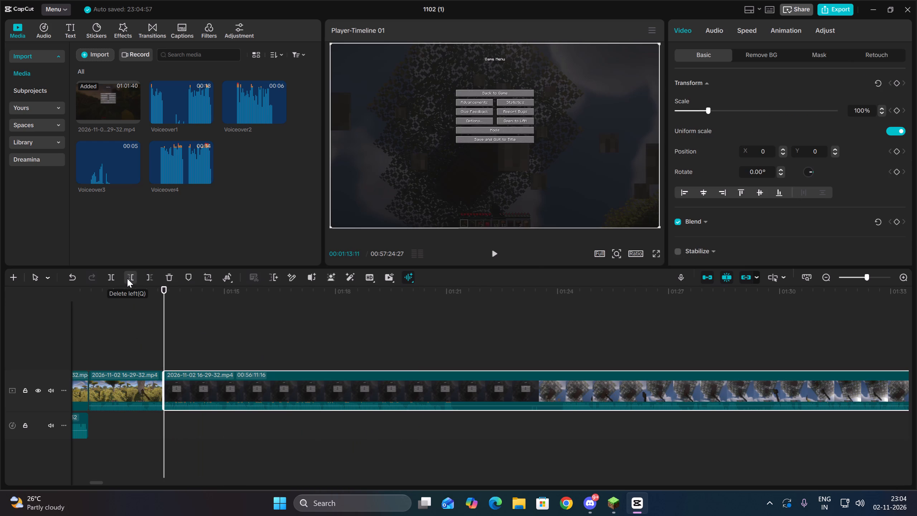
Find where gameplay resumes after the pause menu and delete the footage from 00:01:13:11 up to 00:01:24:02.
key(space)
click(557, 419)
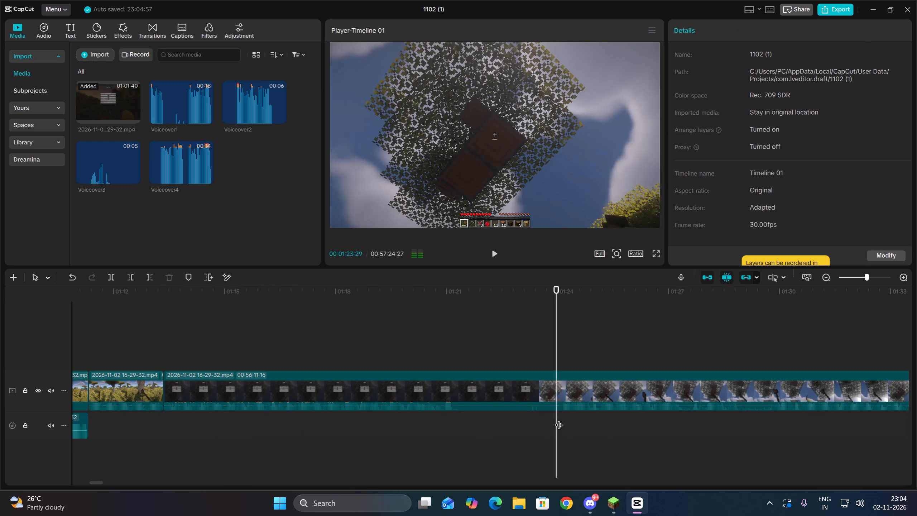
drag(559, 419, 564, 421)
drag(564, 421, 560, 422)
drag(533, 431, 500, 398)
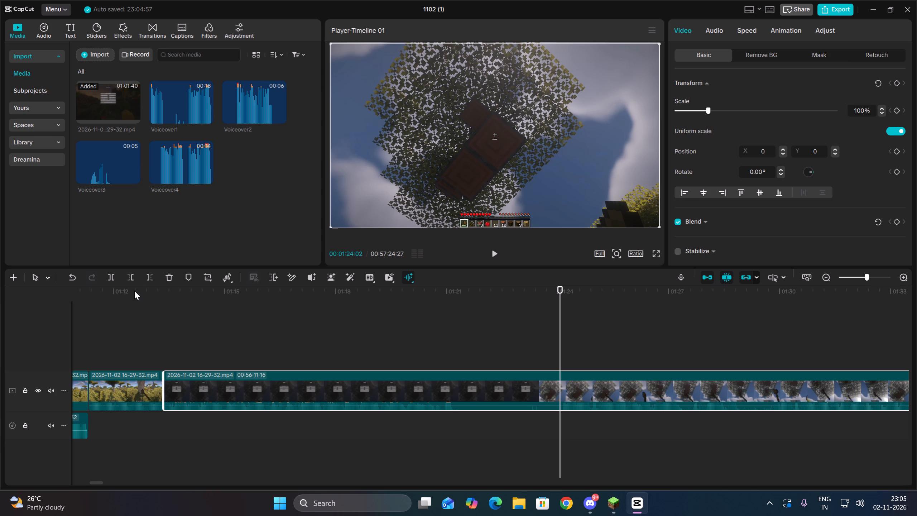
click(133, 274)
Play the resumed tree-chopping footage and delete its beginning from 00:01:13:11 up to about 00:01:19:01.
key(space)
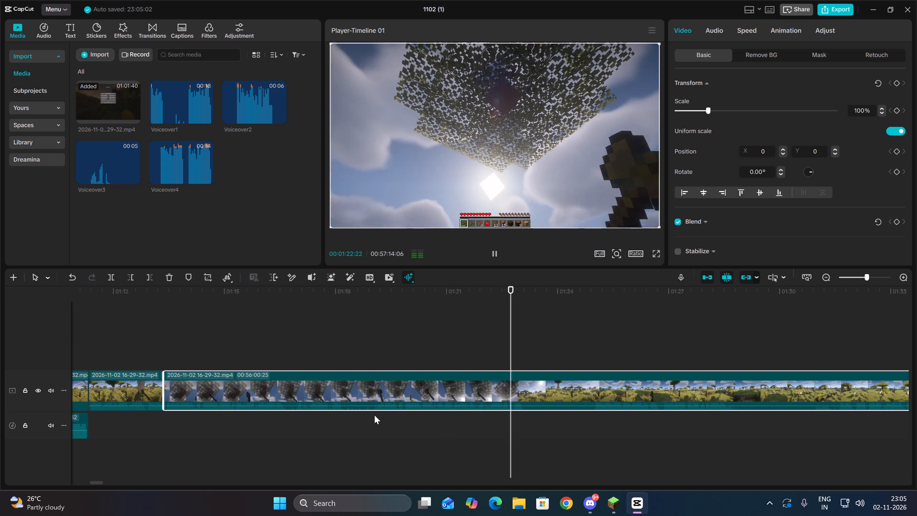
click(374, 415)
drag(395, 430, 397, 402)
click(131, 278)
Split the footage at 00:01:17:13, after the tree-chopping shot ends.
key(space)
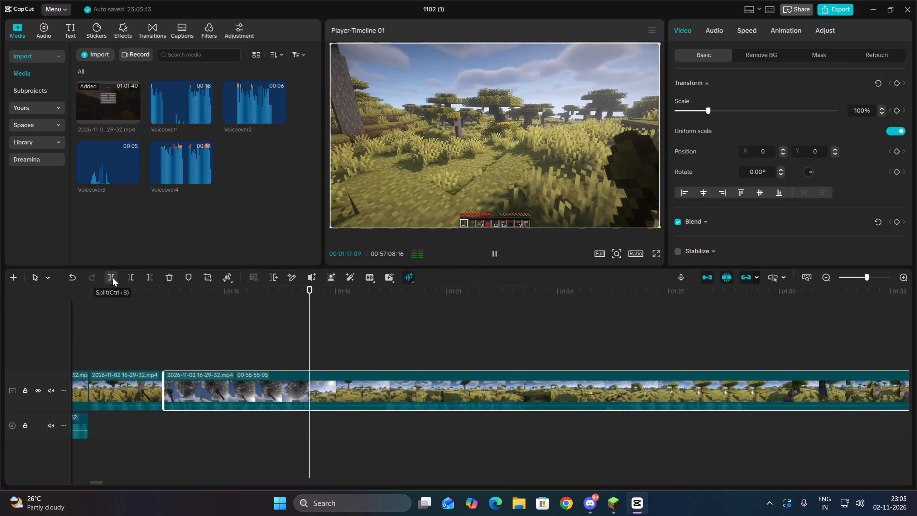
key(space)
click(112, 277)
Split the remaining footage at 00:01:23:03 and 00:01:19:10 to isolate the section between them.
key(space)
click(383, 416)
key(space)
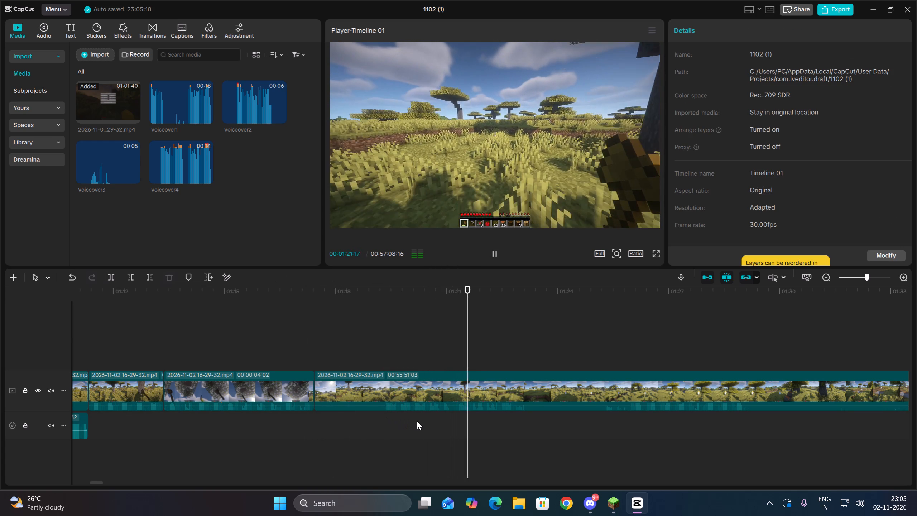
key(space)
drag(545, 433, 546, 384)
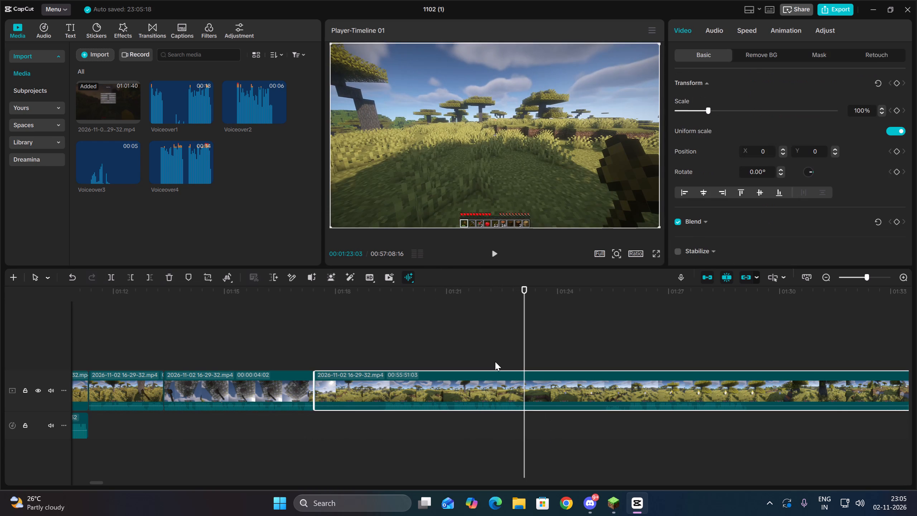
click(117, 276)
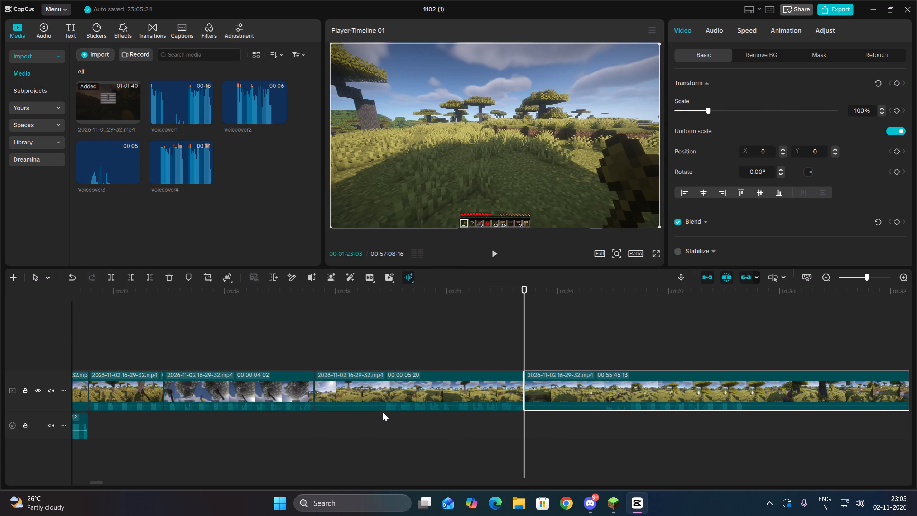
click(383, 412)
click(384, 418)
drag(405, 423, 412, 388)
click(111, 279)
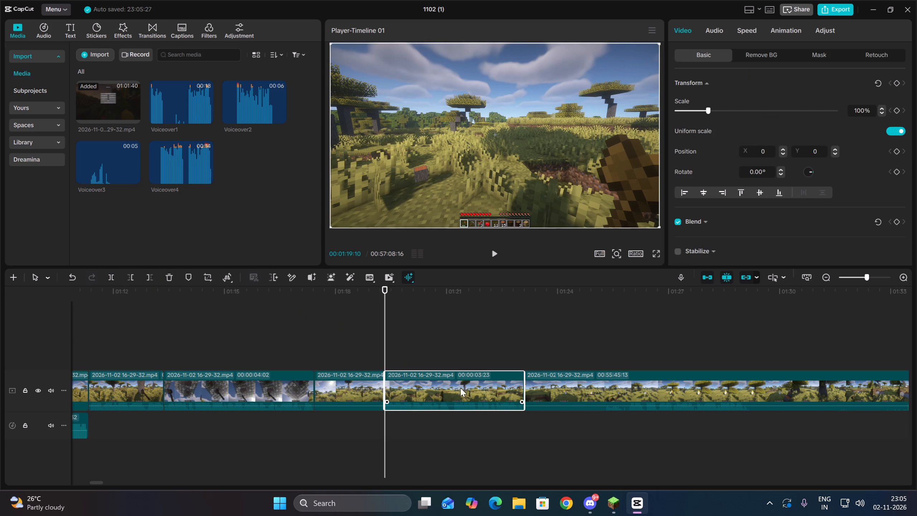
Extract the isolated clip's audio, move it back to start at 00:01:17:13, and preview it under the preceding clip.
right_click(460, 384)
click(493, 228)
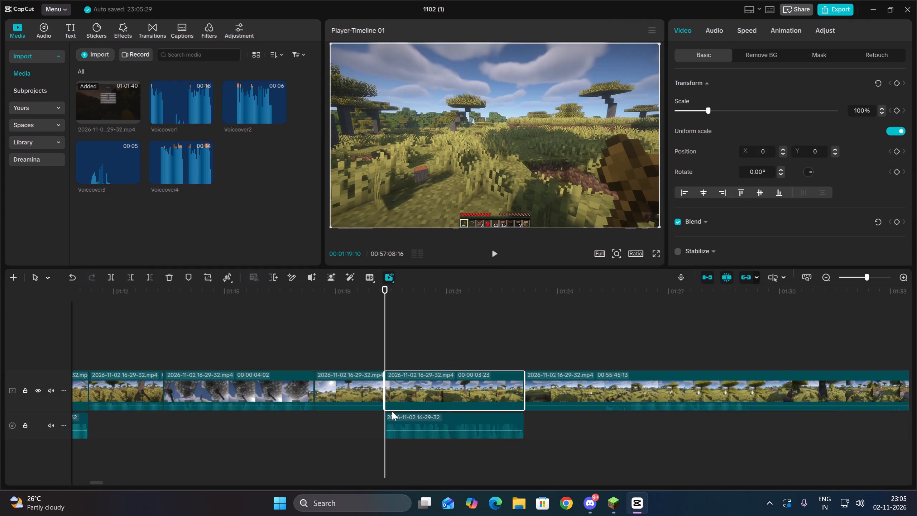
drag(427, 422, 356, 426)
key(Up)
key(space)
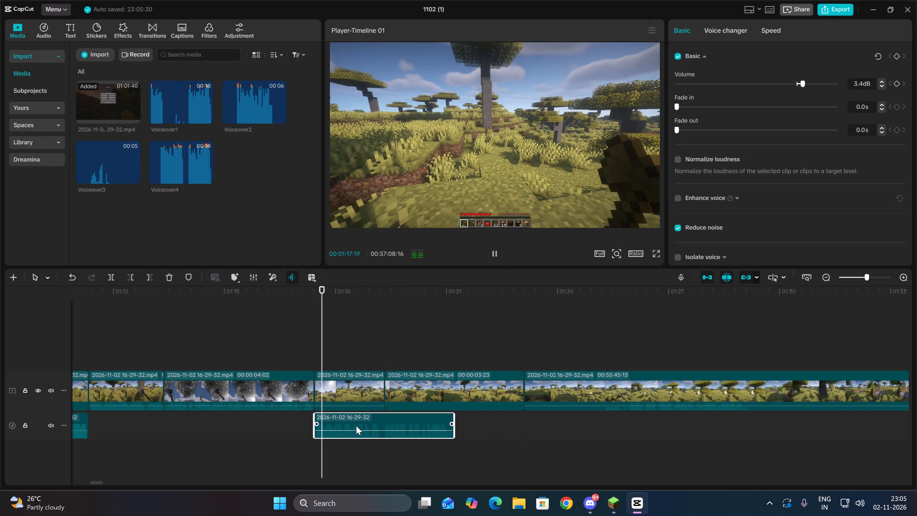
key(space)
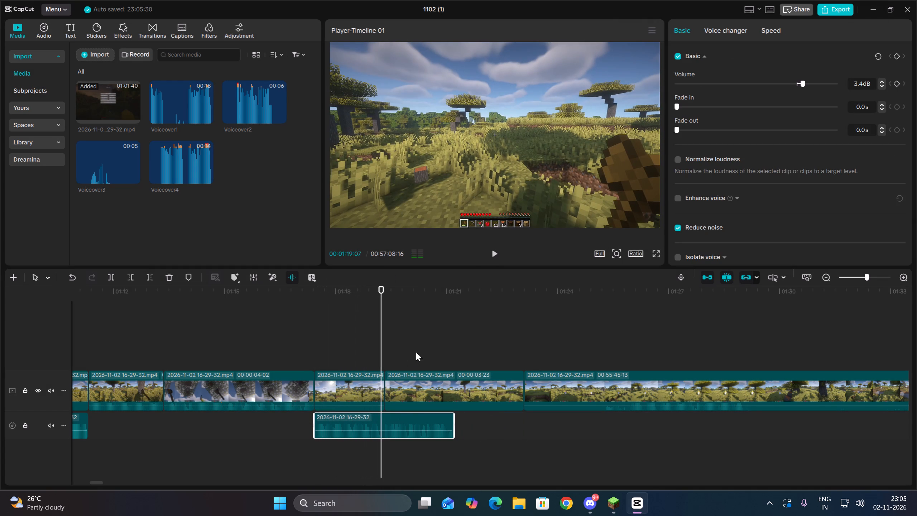
Split the extracted audio at 00:01:19:10 and delete its second part together with the isolated video clip above.
drag(415, 350, 421, 378)
key(space)
key(Up)
drag(418, 353, 418, 457)
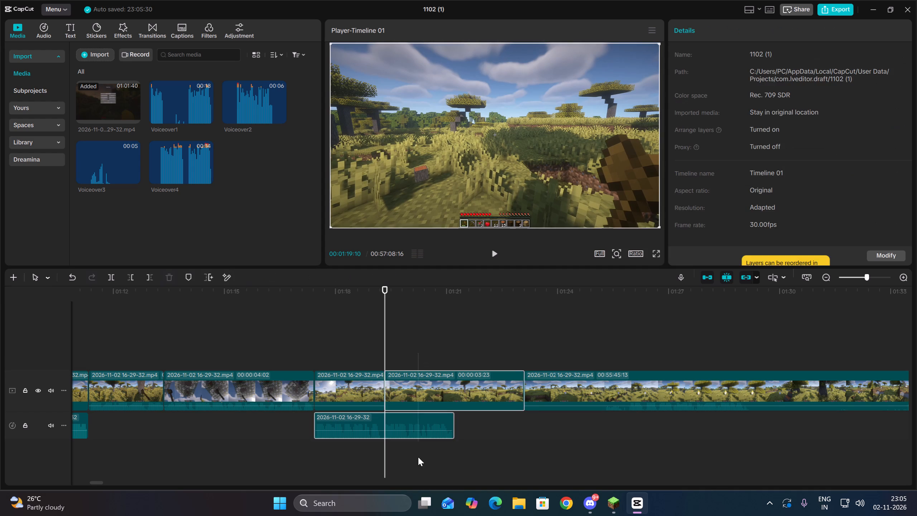
drag(418, 457, 418, 457)
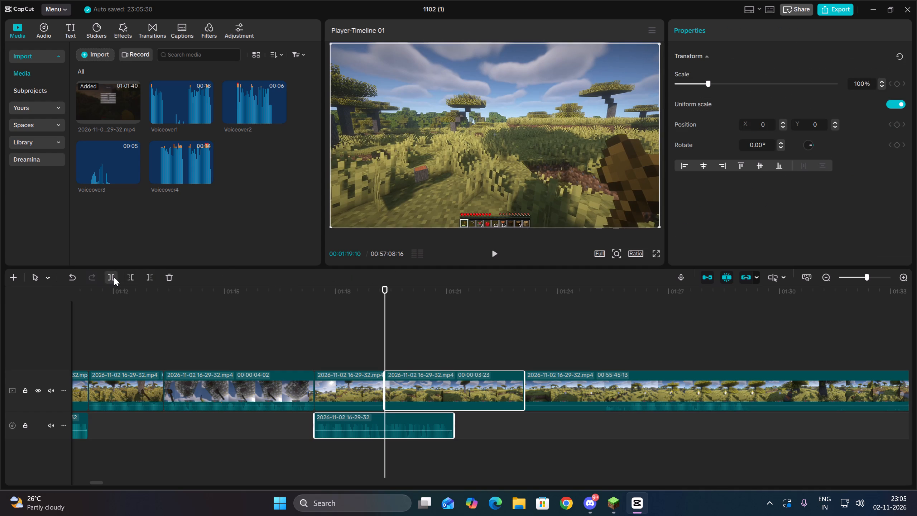
click(114, 277)
key(Delete)
Combine the video clip starting at 00:01:17:13 and its extracted audio into a compound clip.
key(Up)
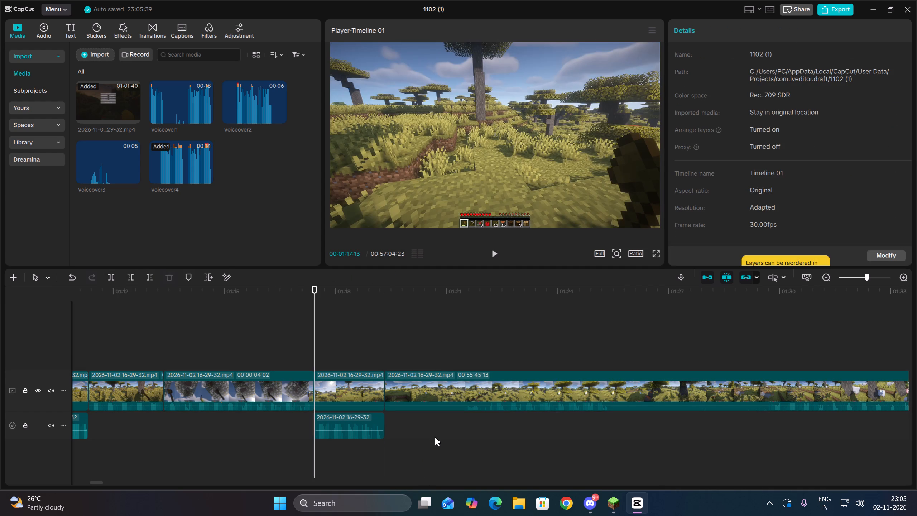
key(space)
drag(339, 357, 352, 432)
key(Up)
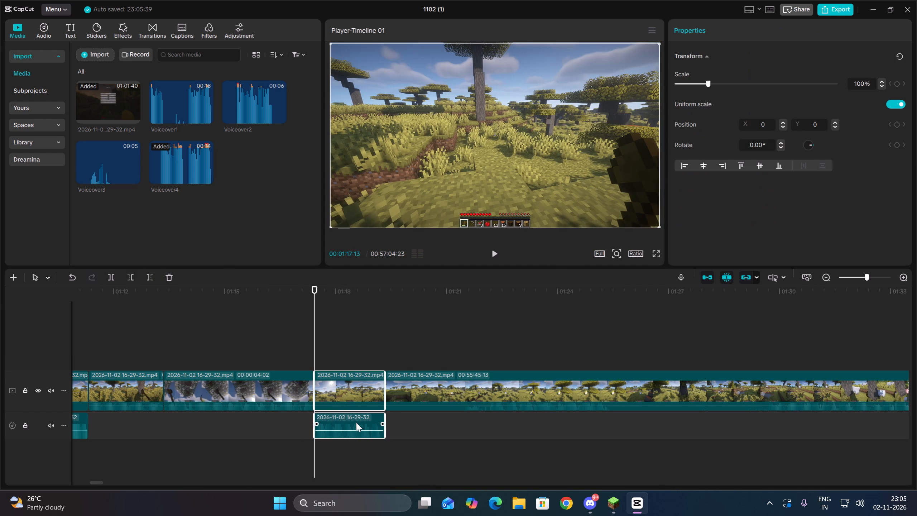
key(alt+g)
Combine the video clip between 00:01:09:16 and 00:01:11:10 and the extracted audio beneath it into a compound clip.
drag(97, 349, 0, 340)
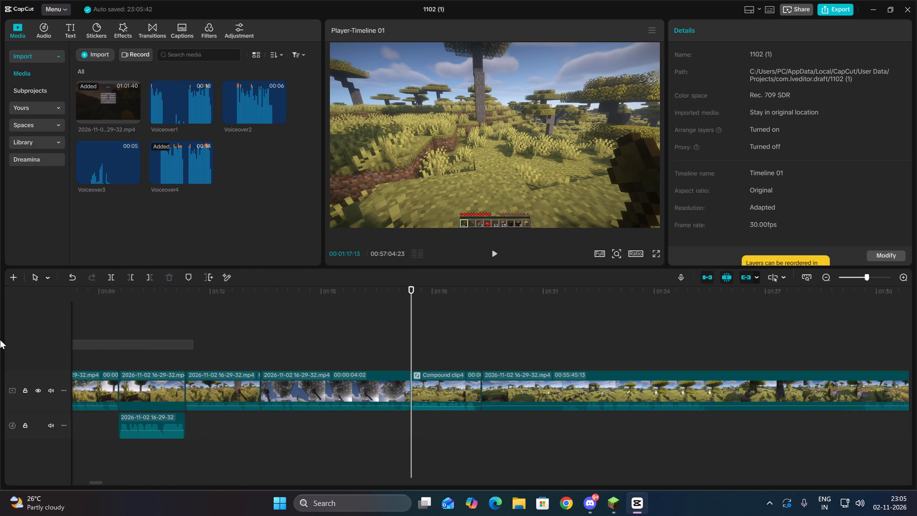
drag(0, 340, 28, 339)
drag(236, 343, 241, 426)
key(alt+f)
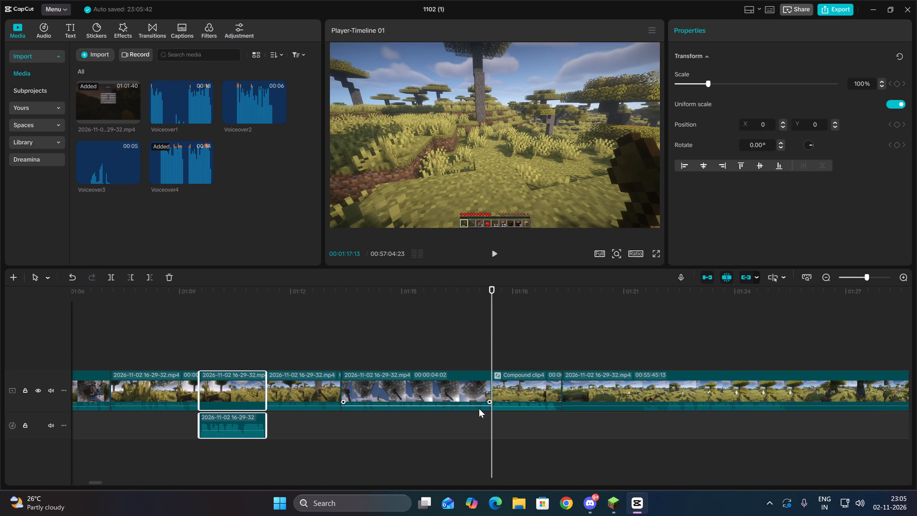
key(alt+g)
Trim the end of the compound clip starting at 00:01:17:13 back to 00:01:19:05.
triple_click(826, 274)
double_click(826, 274)
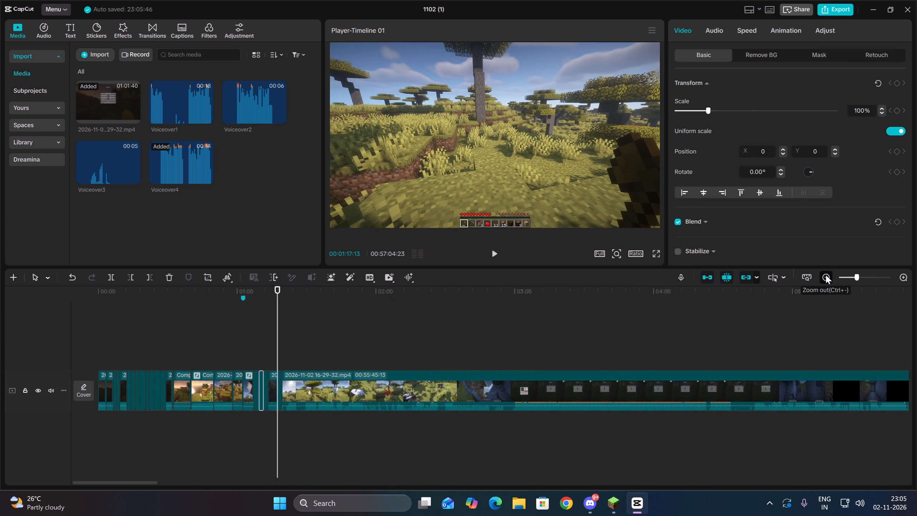
triple_click(900, 275)
double_click(900, 275)
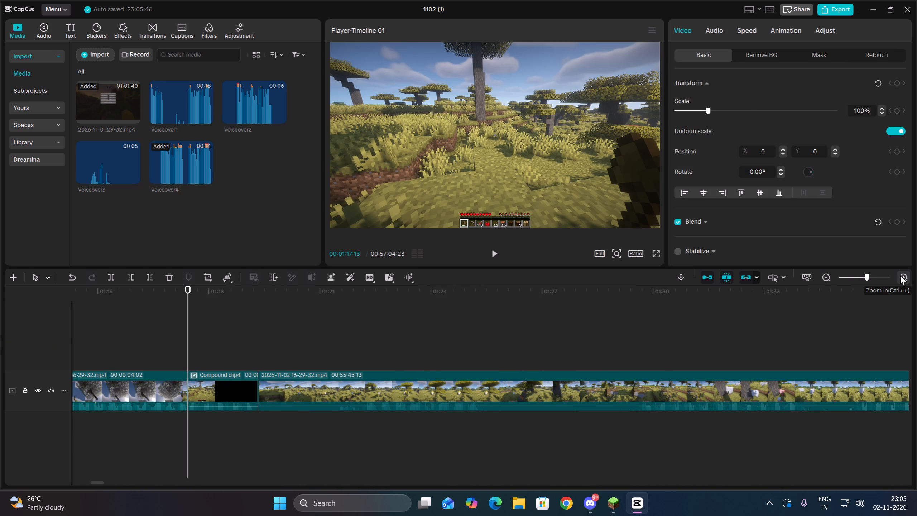
key(space)
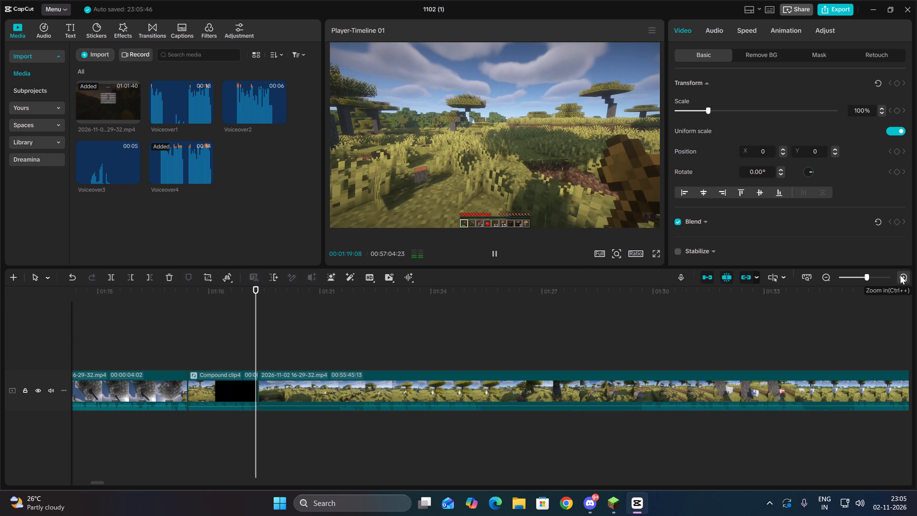
click(235, 423)
key(space)
key(space)
key(space)
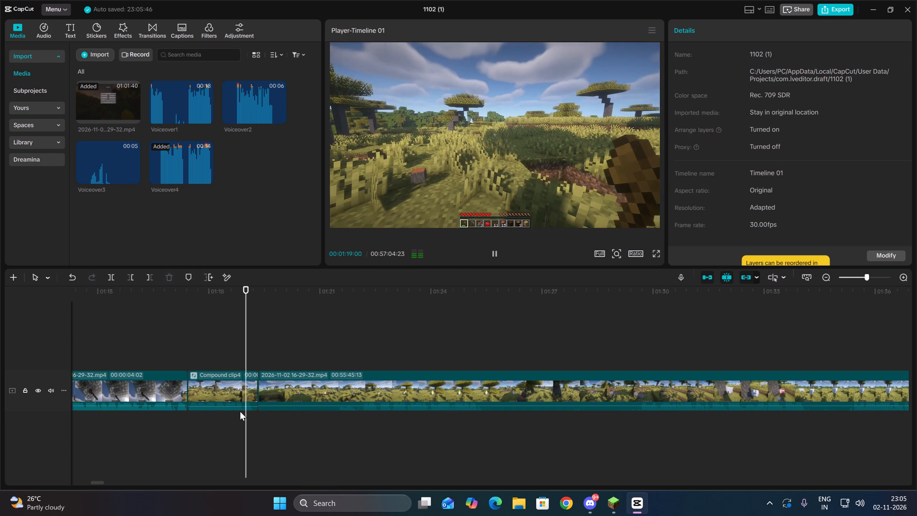
key(space)
click(250, 412)
drag(240, 415, 233, 382)
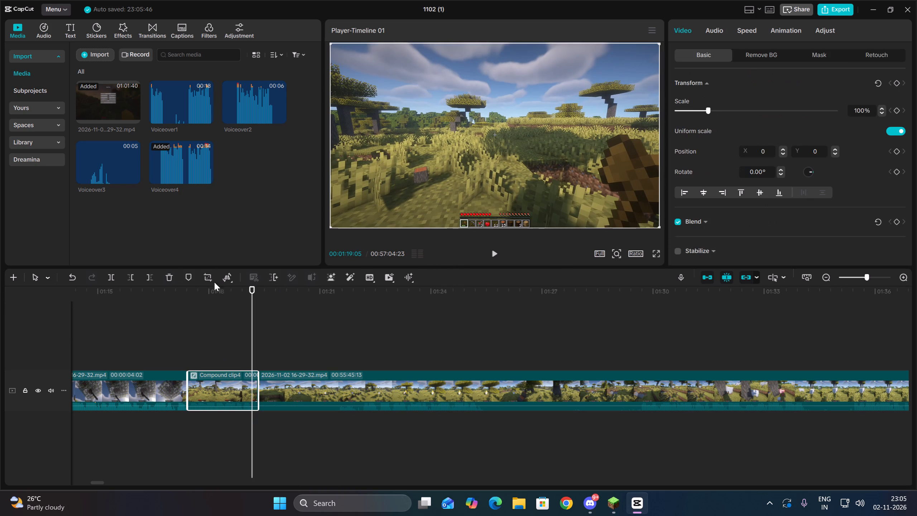
click(143, 277)
click(147, 276)
Play back the trimmed compound clip together with the footage before and after it.
key(Up)
key(space)
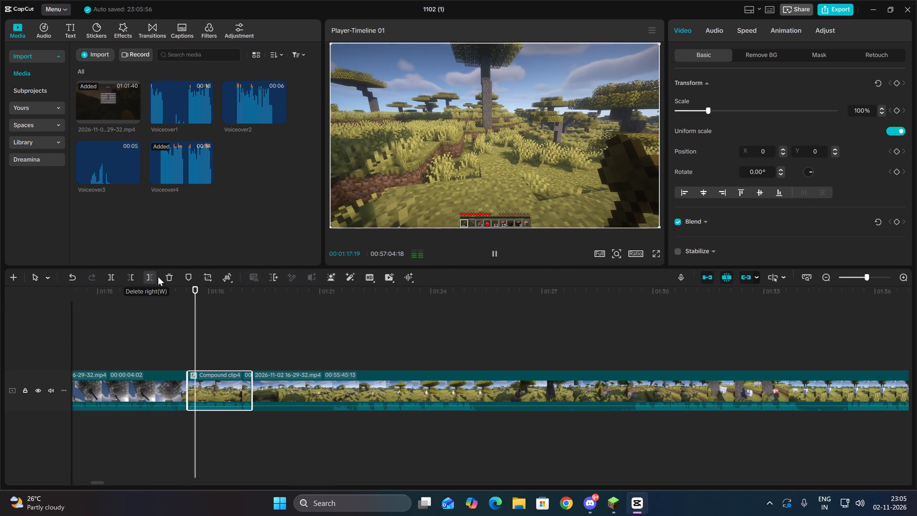
key(Up)
key(Up)
key(space)
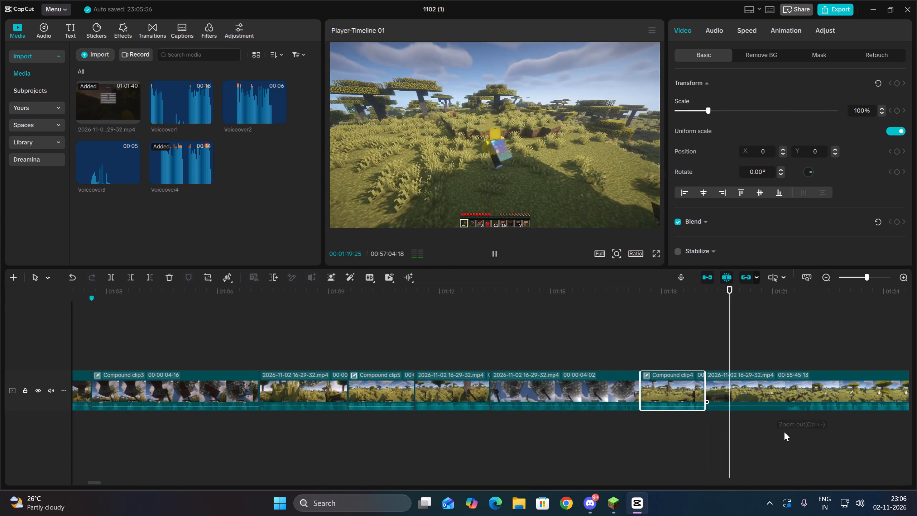
click(787, 413)
key(space)
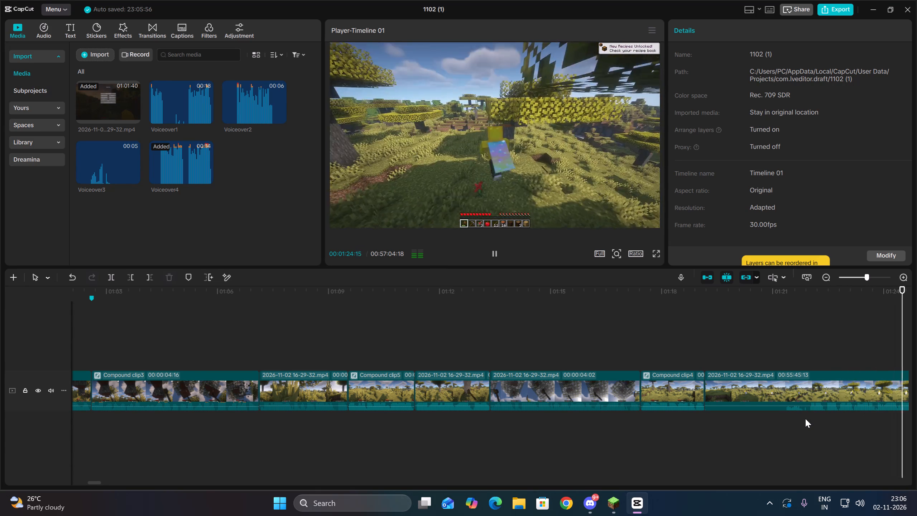
key(Up)
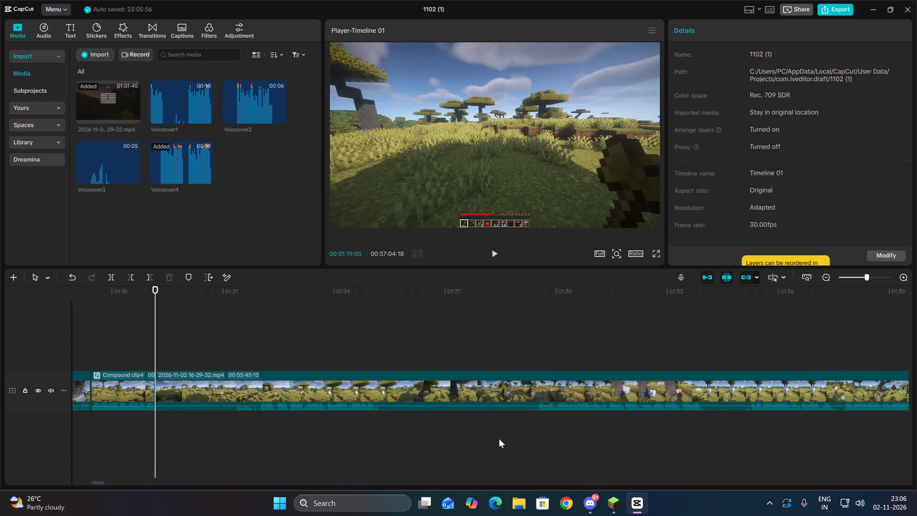
Split the footage following the compound clip at 00:01:21:29 and delete the section between 00:01:19:05 and the split.
key(space)
click(233, 419)
key(space)
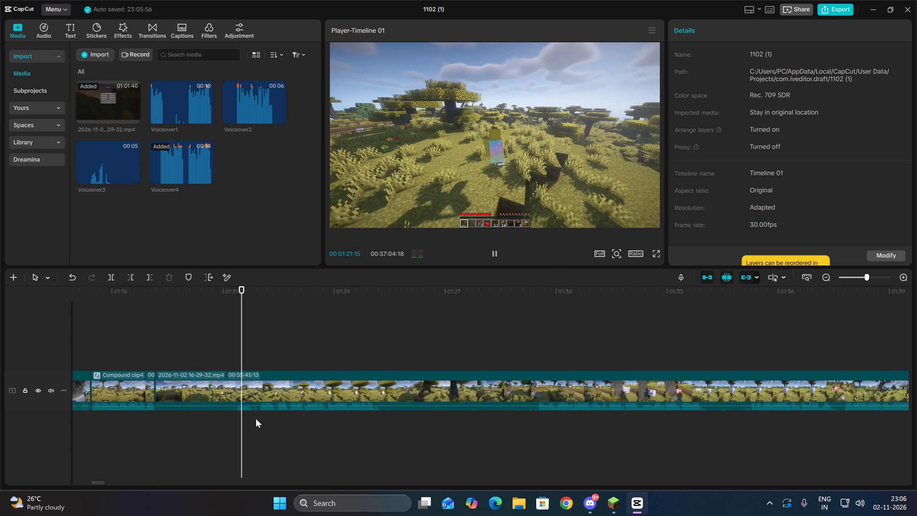
key(space)
drag(254, 420, 259, 421)
drag(224, 423, 229, 371)
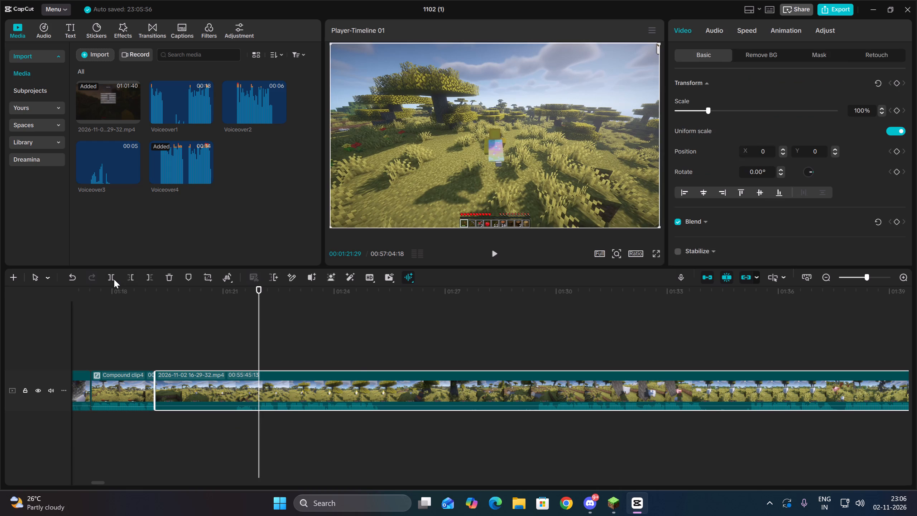
click(113, 279)
key(Up)
key(Up)
key(space)
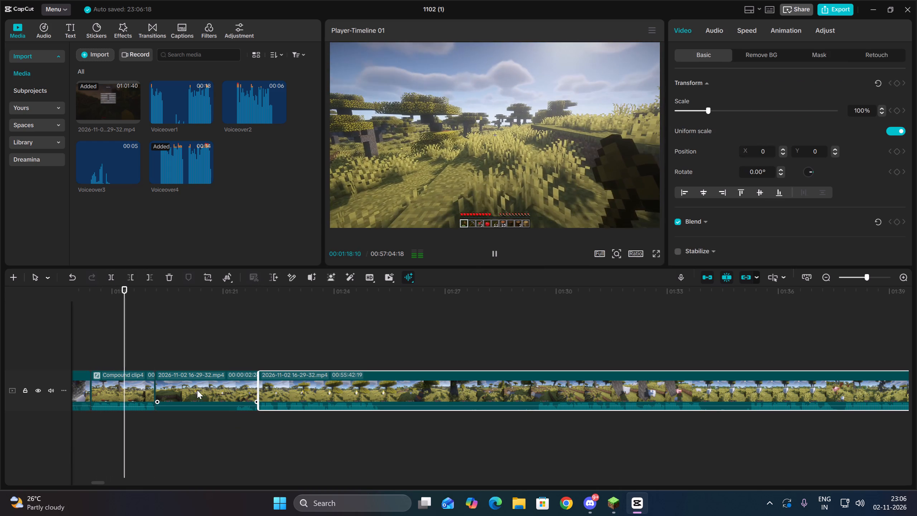
drag(222, 444, 228, 373)
key(Delete)
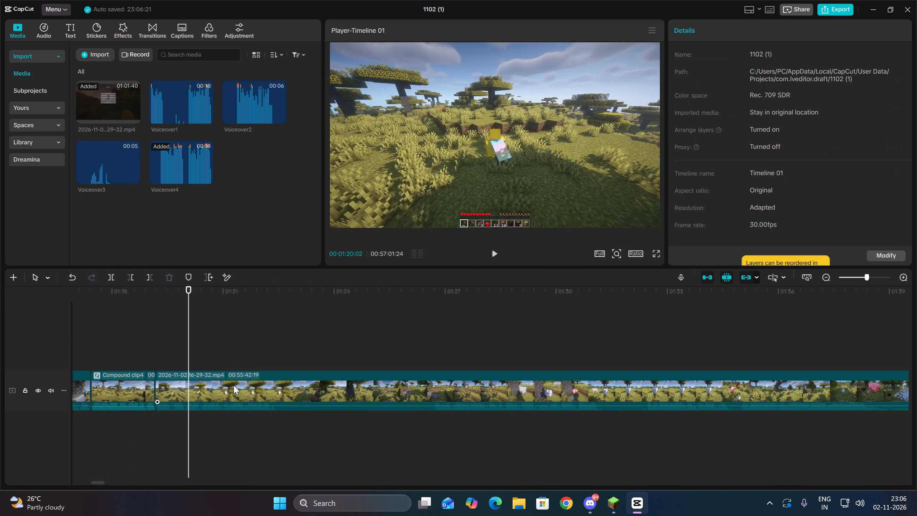
Split the remaining footage at 00:01:22:08 and remove the stretch from there to 00:01:26:21.
key(Up)
click(232, 385)
key(space)
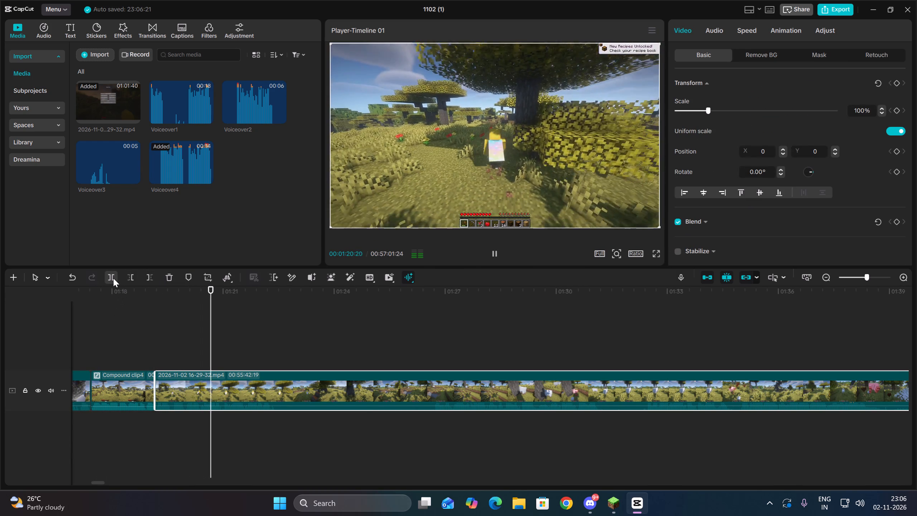
key(space)
click(113, 278)
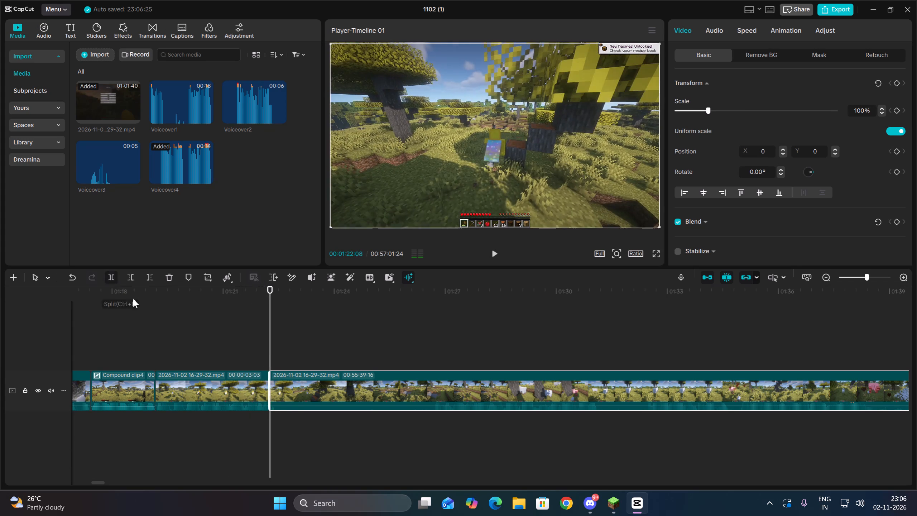
key(space)
click(435, 416)
drag(435, 416, 434, 417)
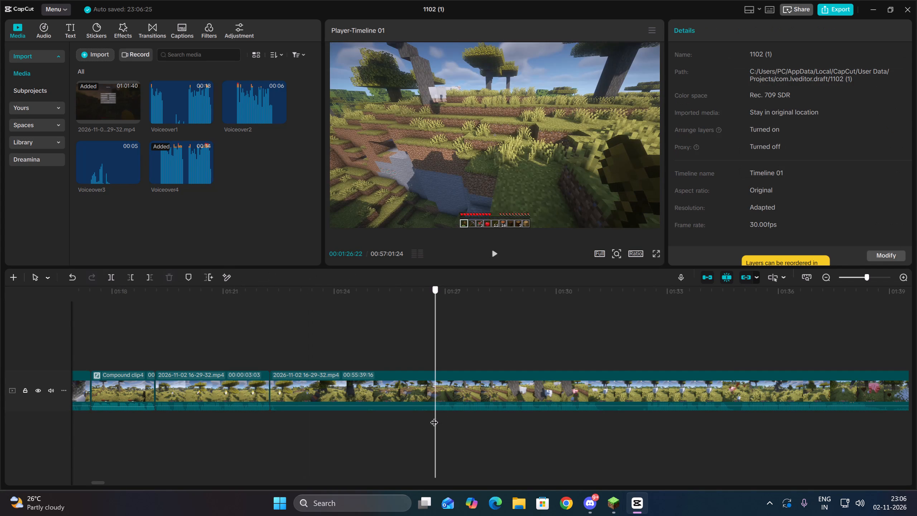
drag(434, 417, 434, 421)
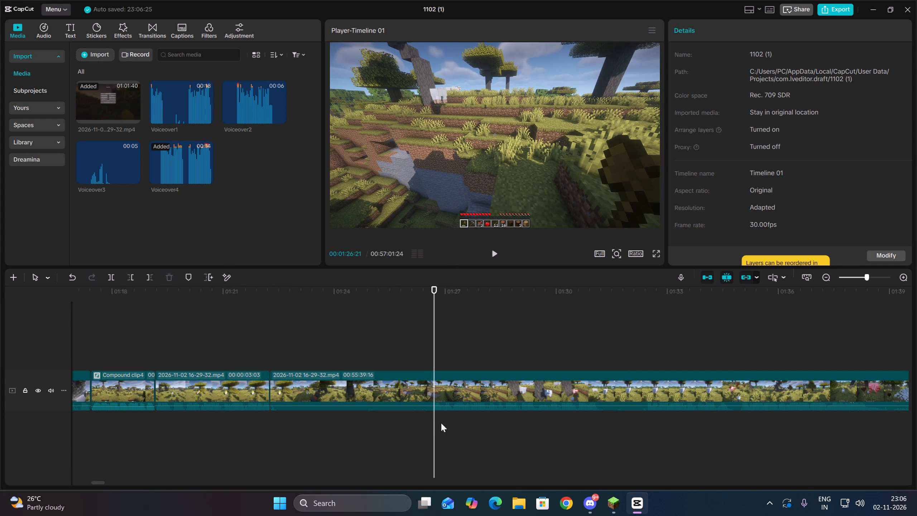
drag(456, 423, 460, 387)
click(131, 277)
Trim the start of the long final clip, removing everything in it before 00:01:28:01.
key(space)
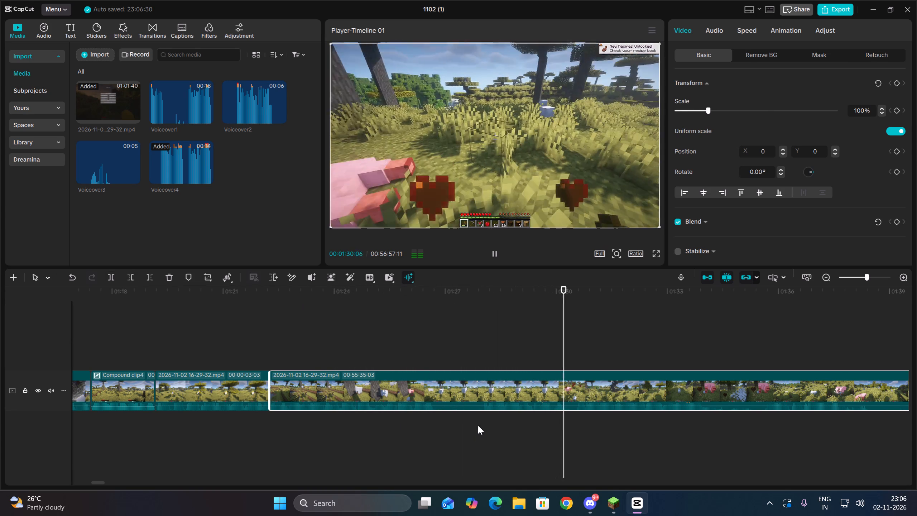
click(479, 415)
drag(479, 415, 483, 415)
drag(466, 420, 446, 373)
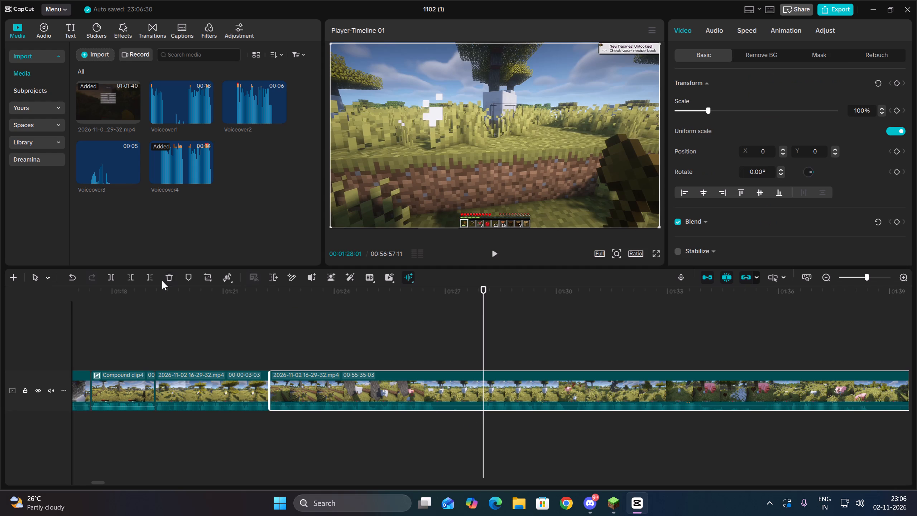
click(125, 279)
Split the final clip at about 00:01:24:14 and trim a fraction of a second off the start of its second part.
key(space)
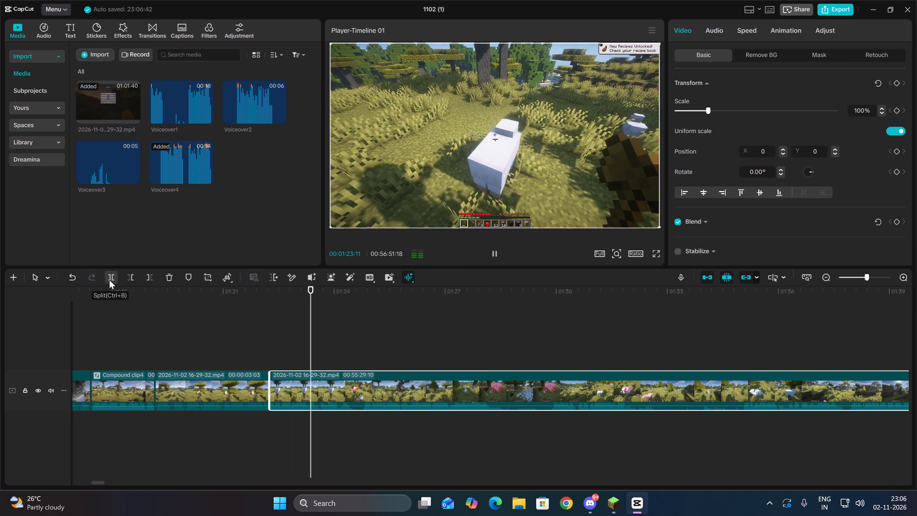
key(space)
click(109, 280)
key(space)
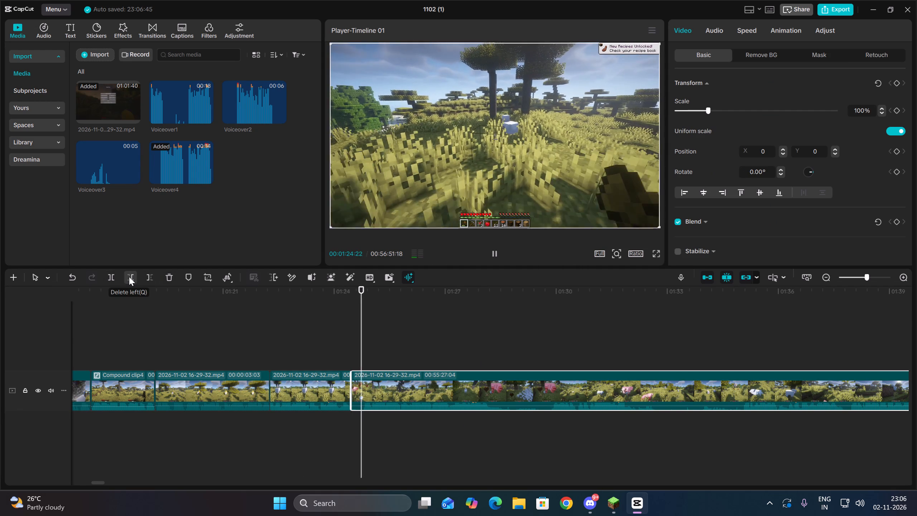
key(space)
click(129, 277)
Split the remaining footage at 00:01:27:26 and remove the stretch from there to 00:01:29:15.
key(space)
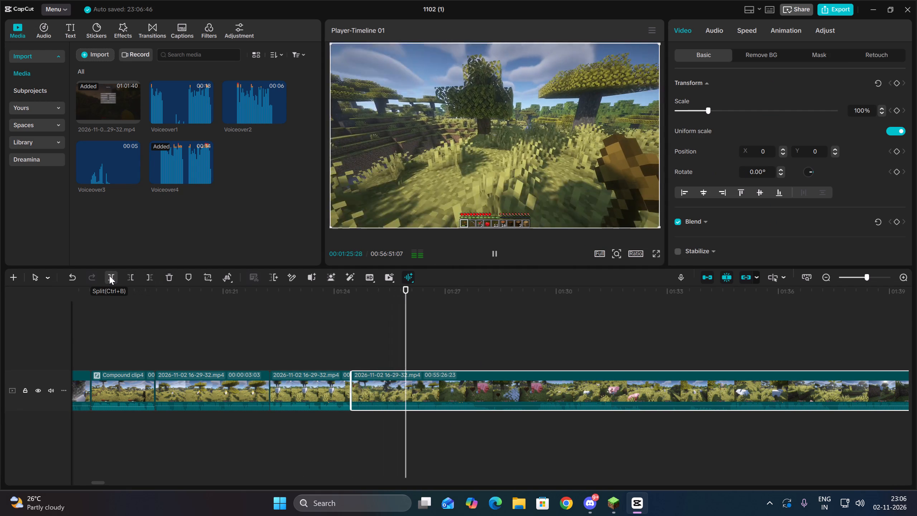
key(space)
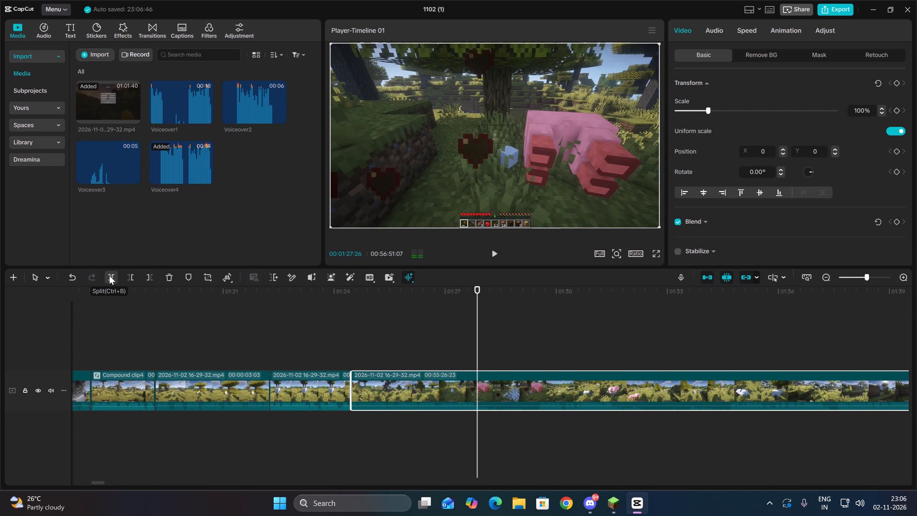
click(114, 276)
key(space)
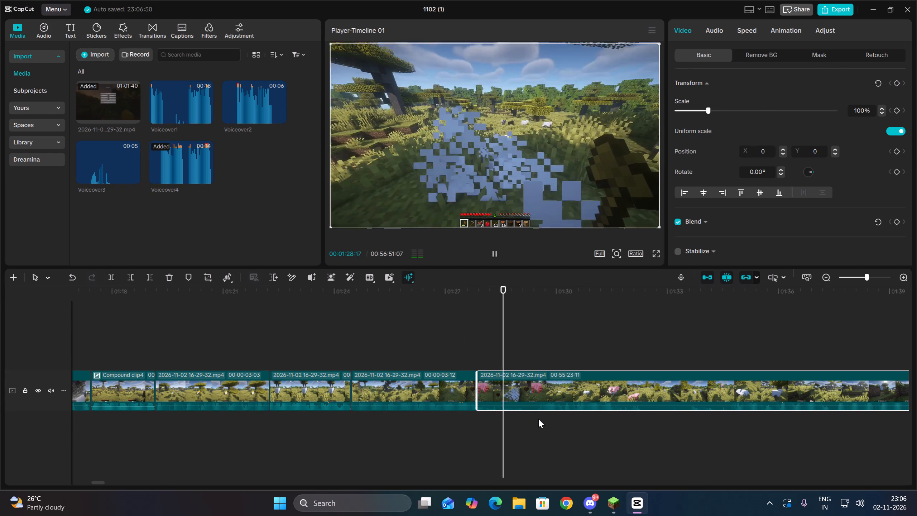
click(538, 419)
key(space)
double_click(538, 419)
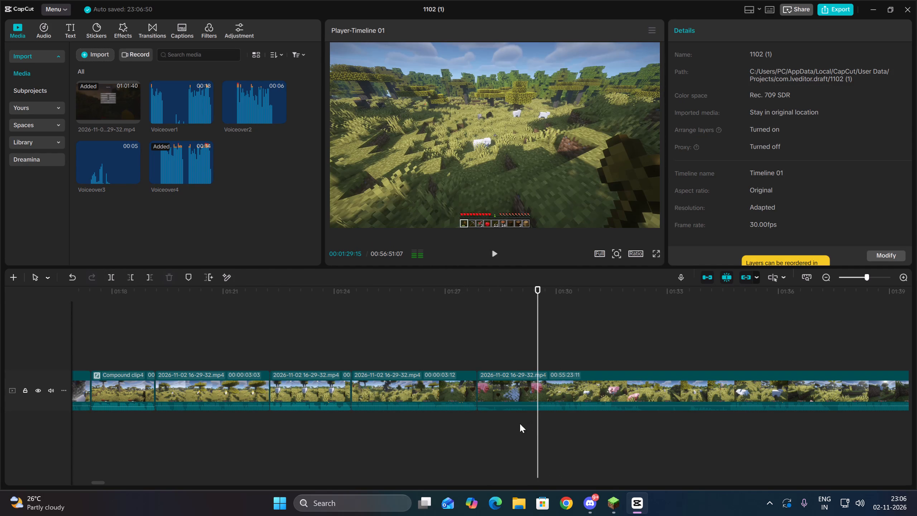
drag(520, 424, 520, 398)
click(130, 280)
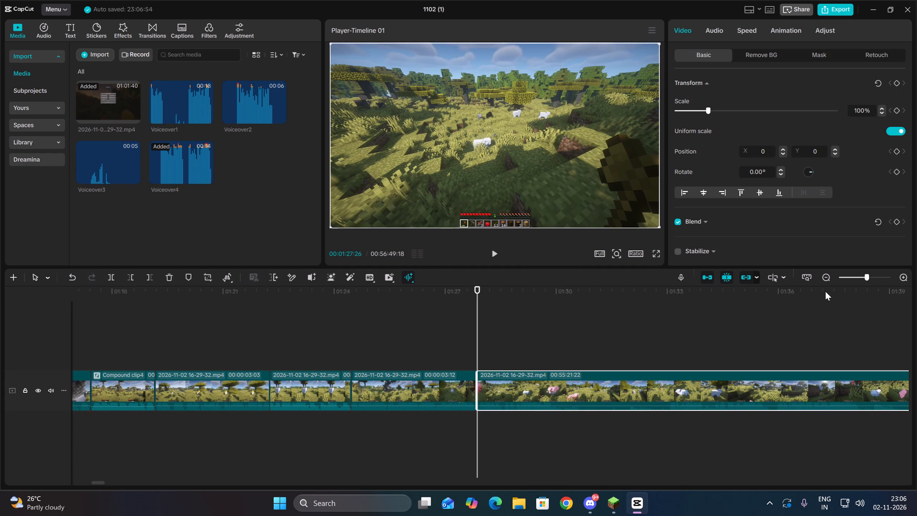
Select all clips on the timeline and turn on Reduce noise for their audio.
triple_click(824, 278)
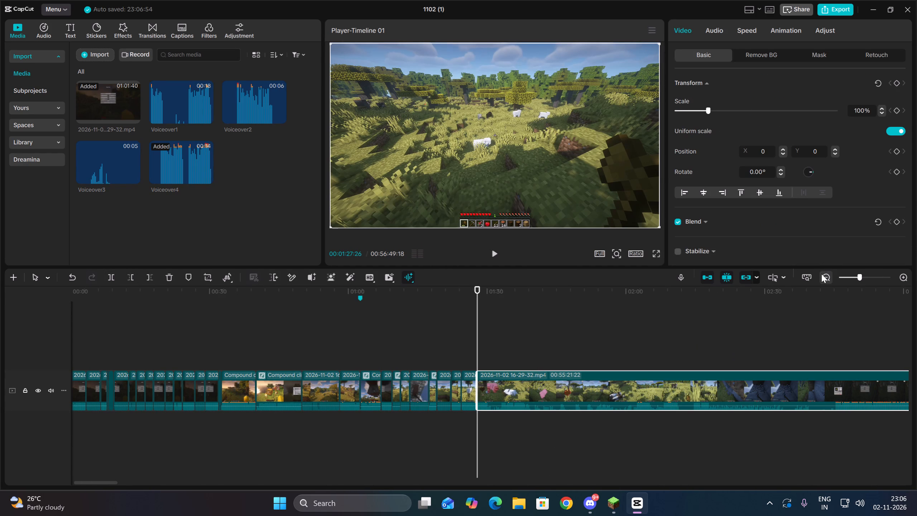
click(821, 274)
click(188, 428)
drag(188, 428, 0, 417)
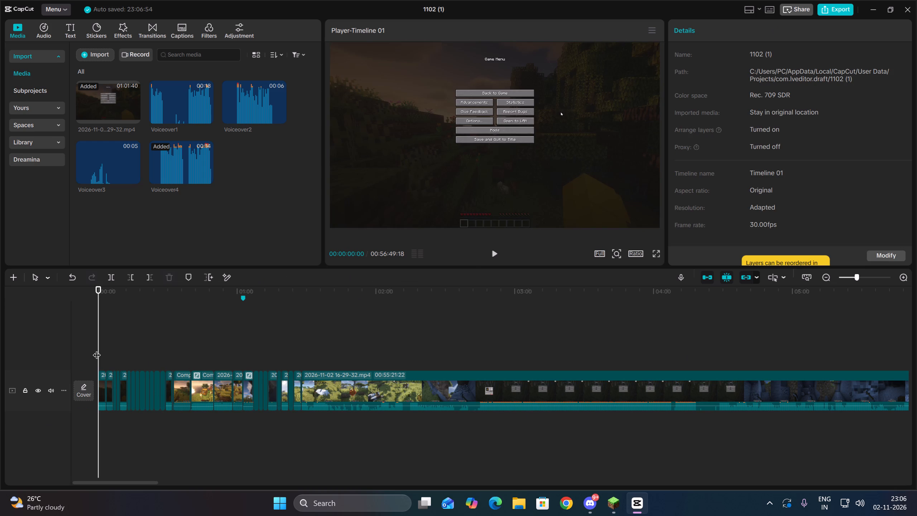
drag(97, 349, 79, 361)
drag(361, 440, 78, 343)
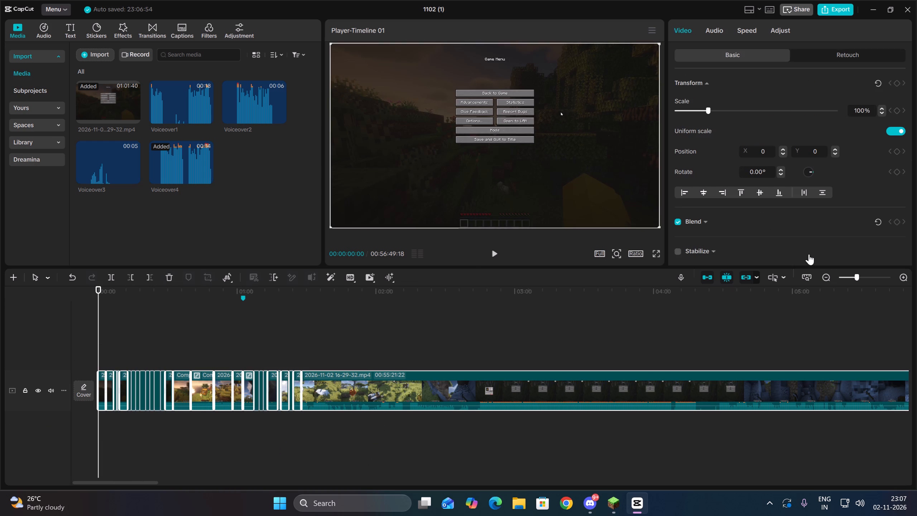
scroll(704, 240, down, 5)
click(718, 32)
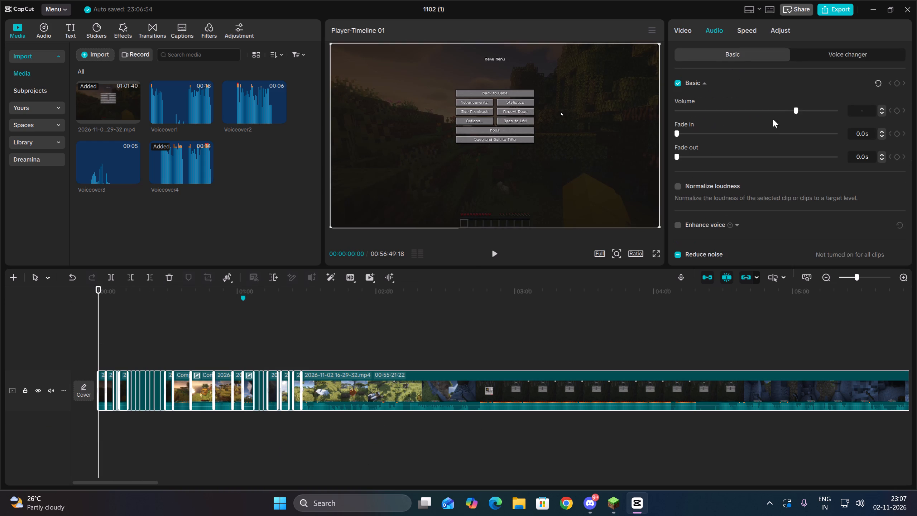
scroll(779, 143, down, 1)
scroll(701, 171, down, 2)
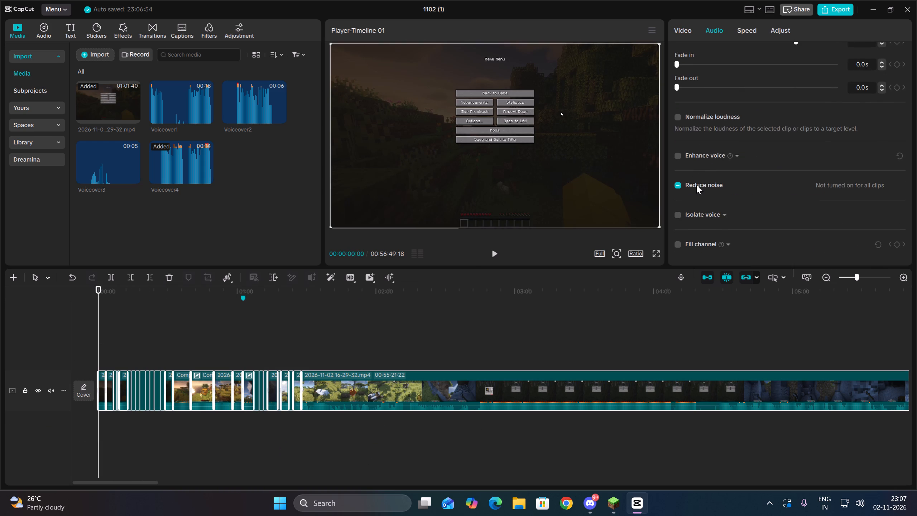
click(677, 184)
Play the opening section and delete the very short clip fragment starting at 00:00:07:28.
triple_click(903, 277)
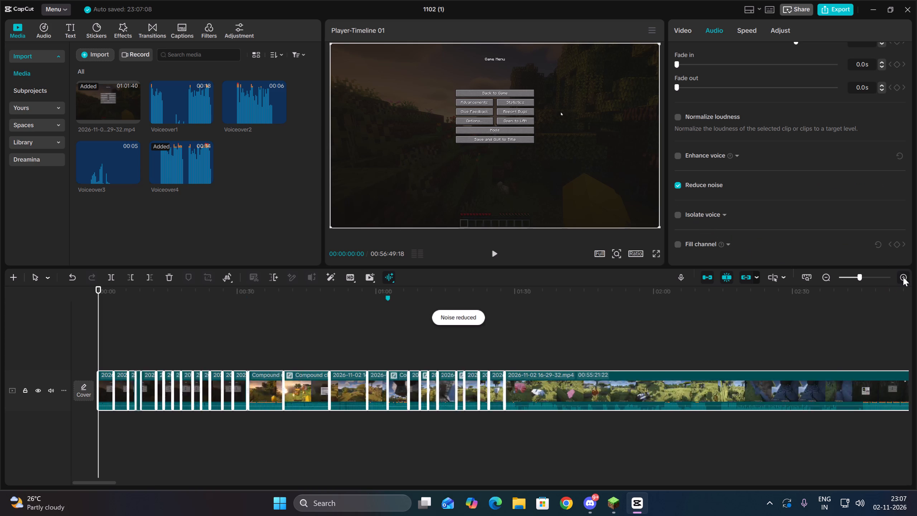
key(Up)
key(space)
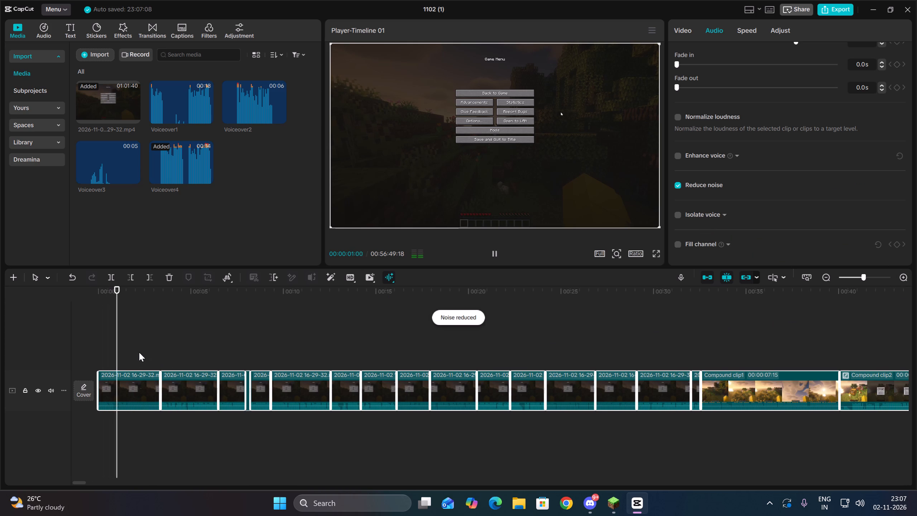
click(826, 279)
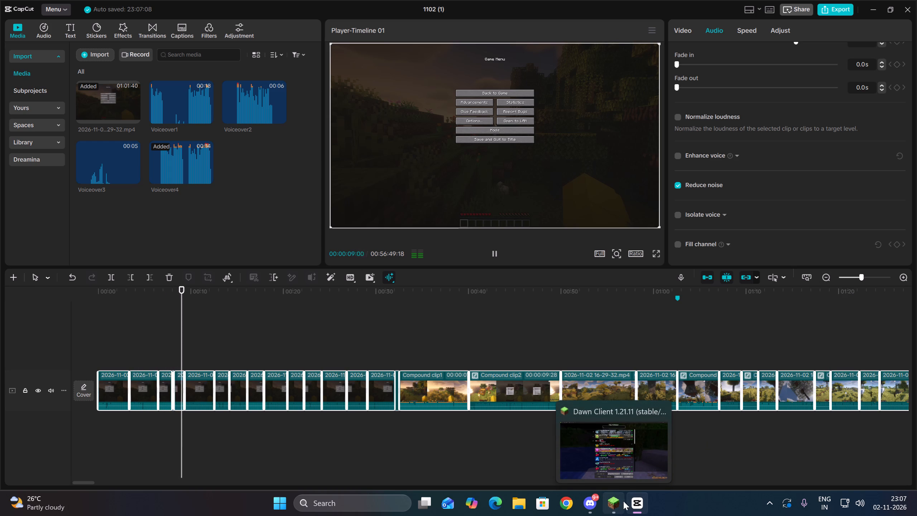
click(176, 358)
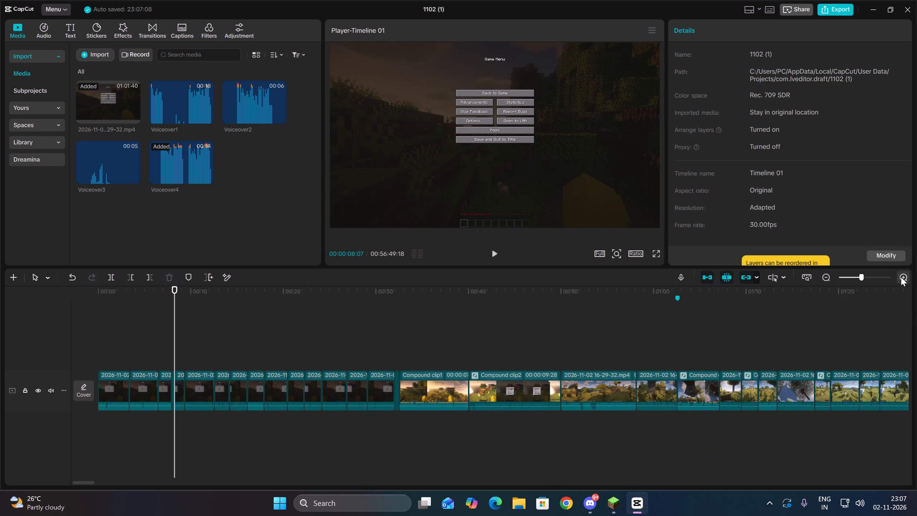
double_click(901, 277)
key(Up)
click(168, 391)
key(Delete)
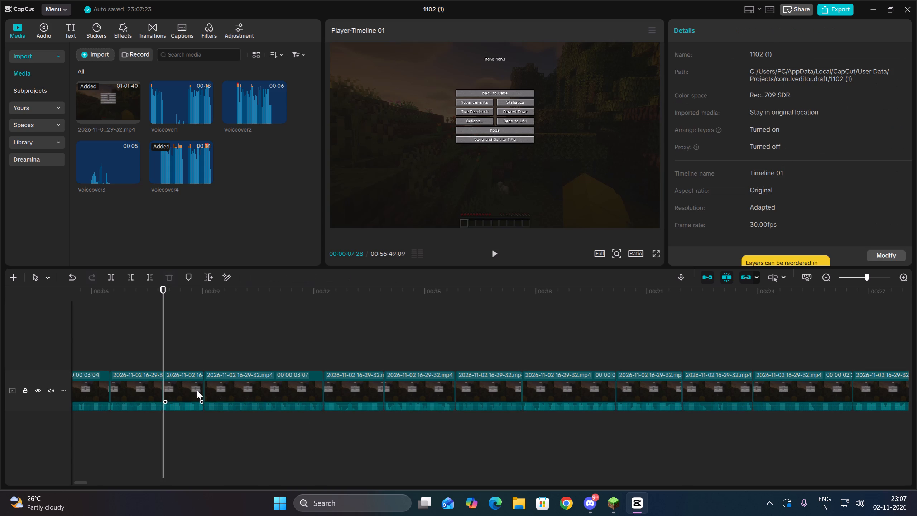
Play back the opening section from 00:00:07:28 onward to check the cuts.
key(space)
double_click(828, 279)
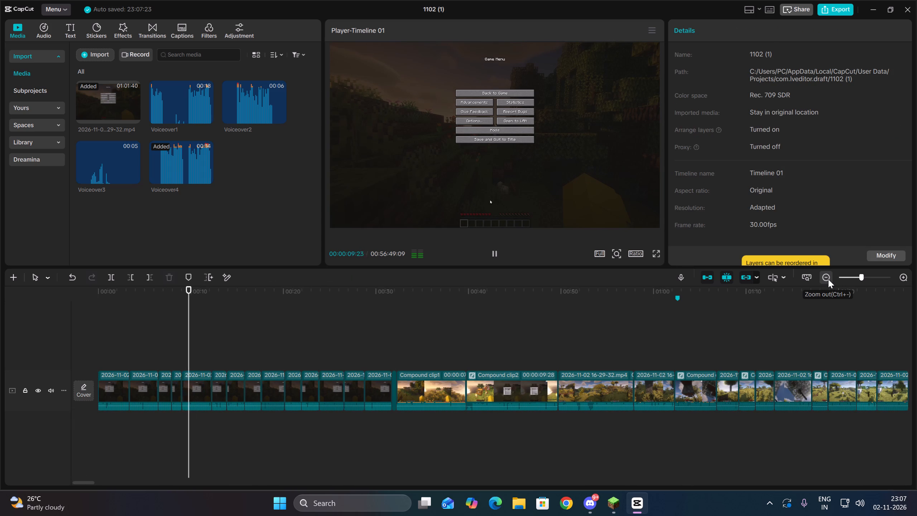
double_click(904, 278)
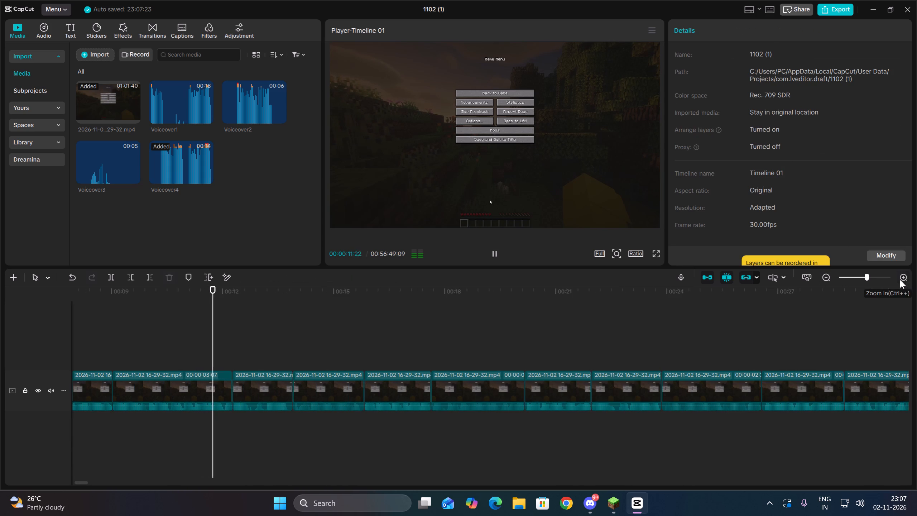